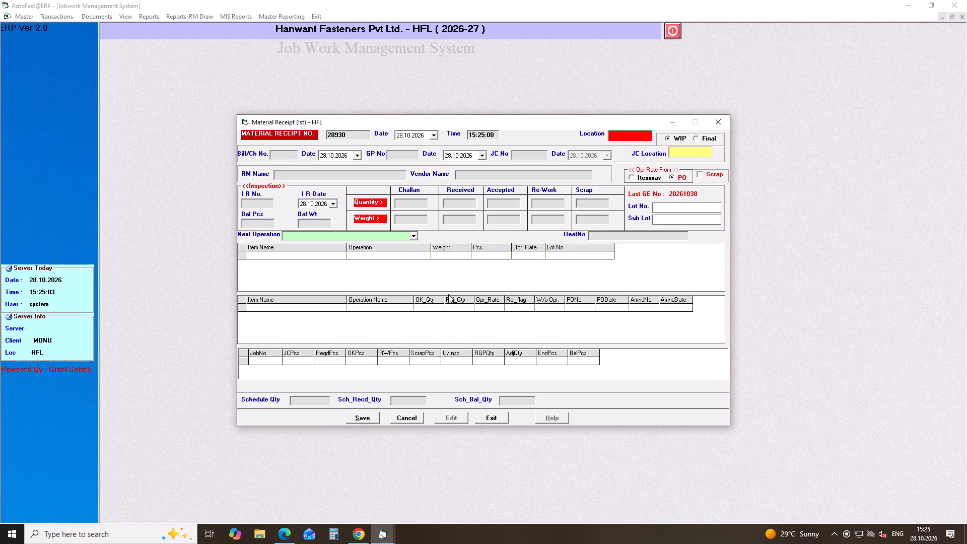
Enter bill/challan number 23 and GP number 28930 on the new material receipt, accepting the default 28.10.2026 dates.
key("Return")
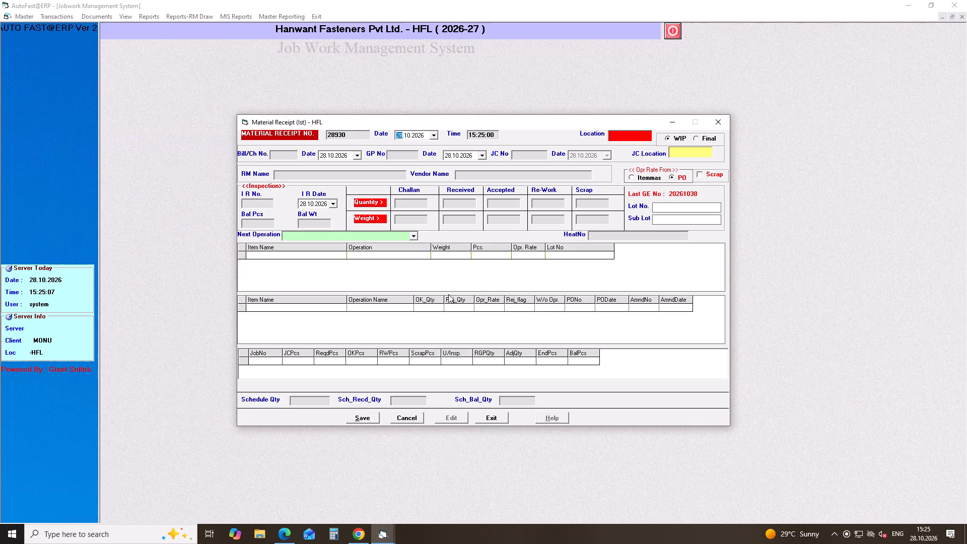
key("Return")
key("Return")
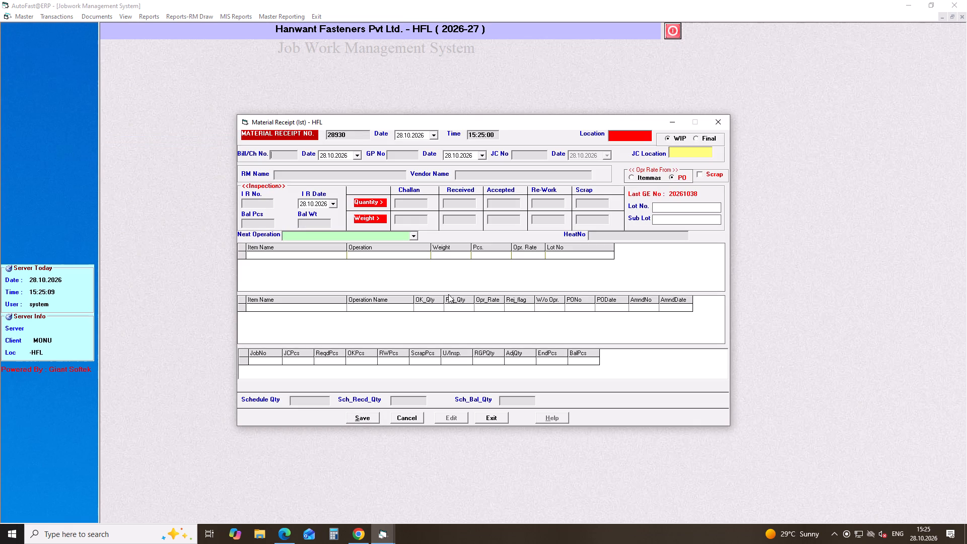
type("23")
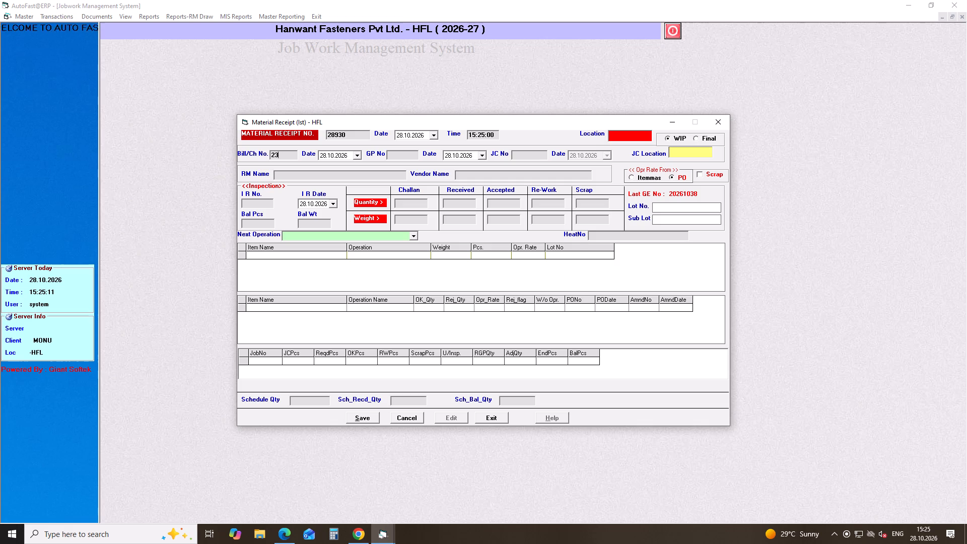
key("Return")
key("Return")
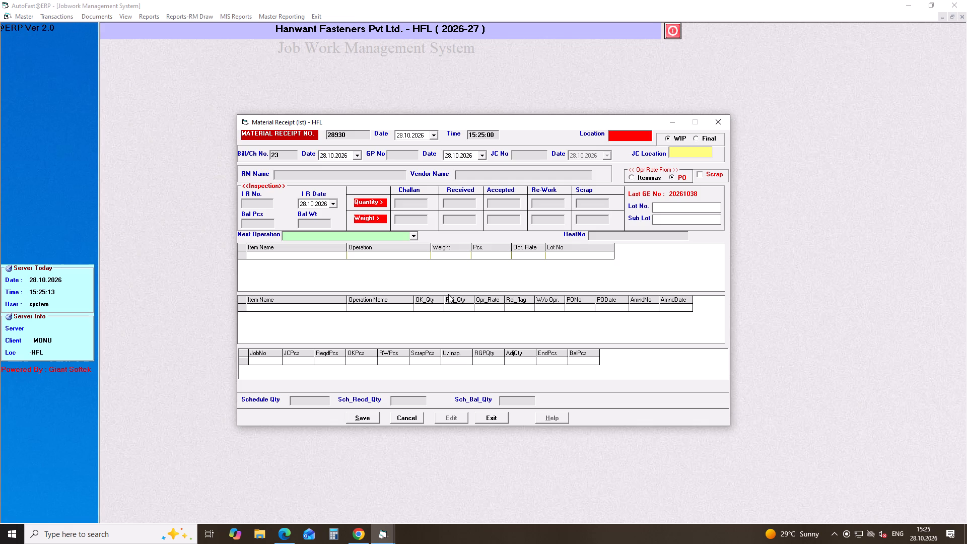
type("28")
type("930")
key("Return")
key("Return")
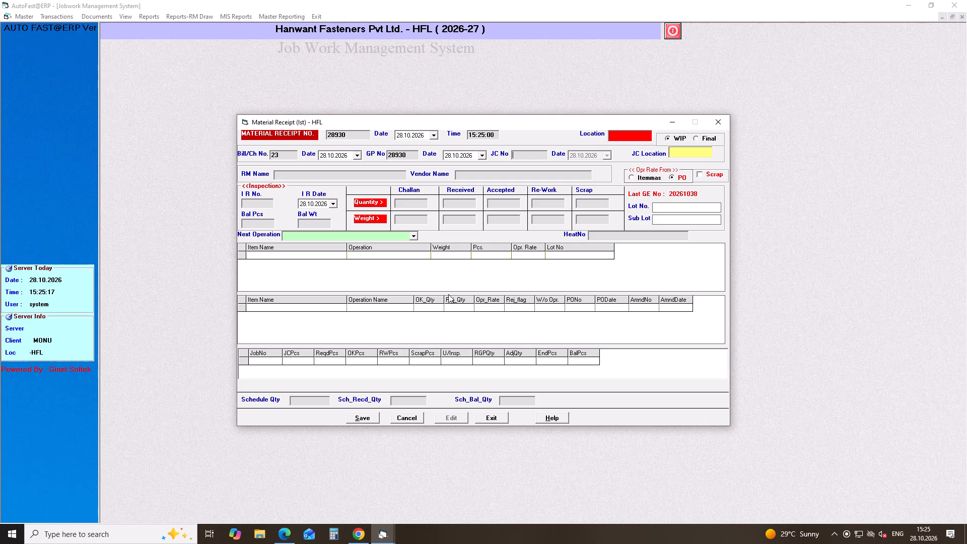
Enter job card number 20264696 to load its vendor, raw material, lot and operation details.
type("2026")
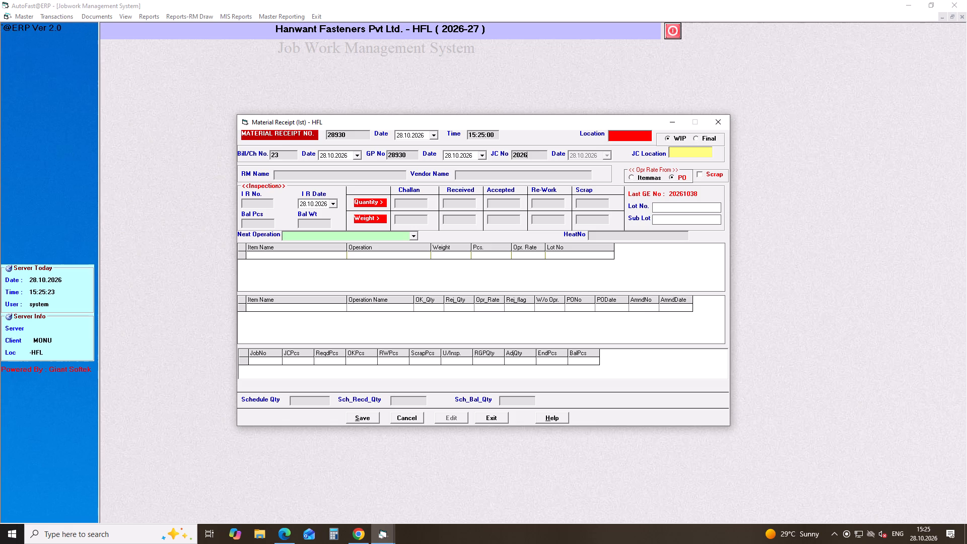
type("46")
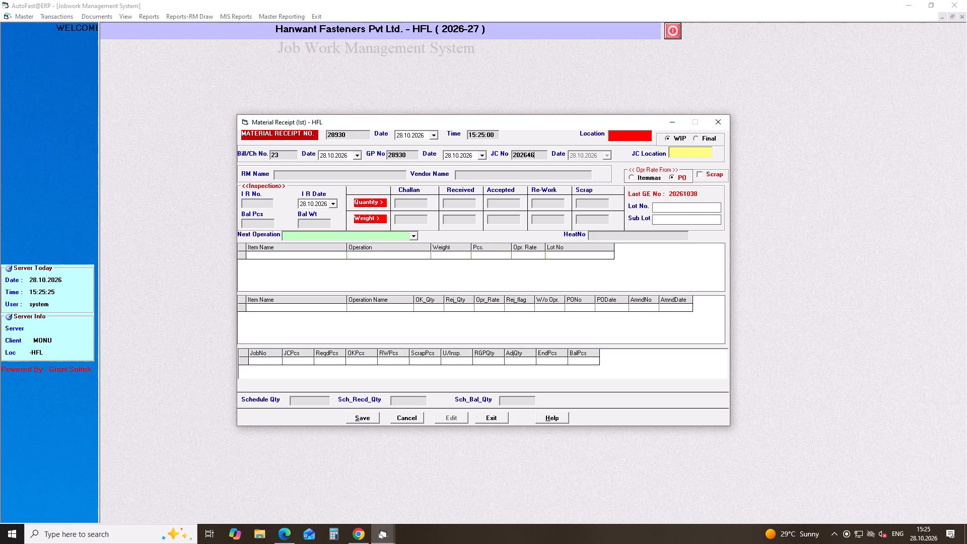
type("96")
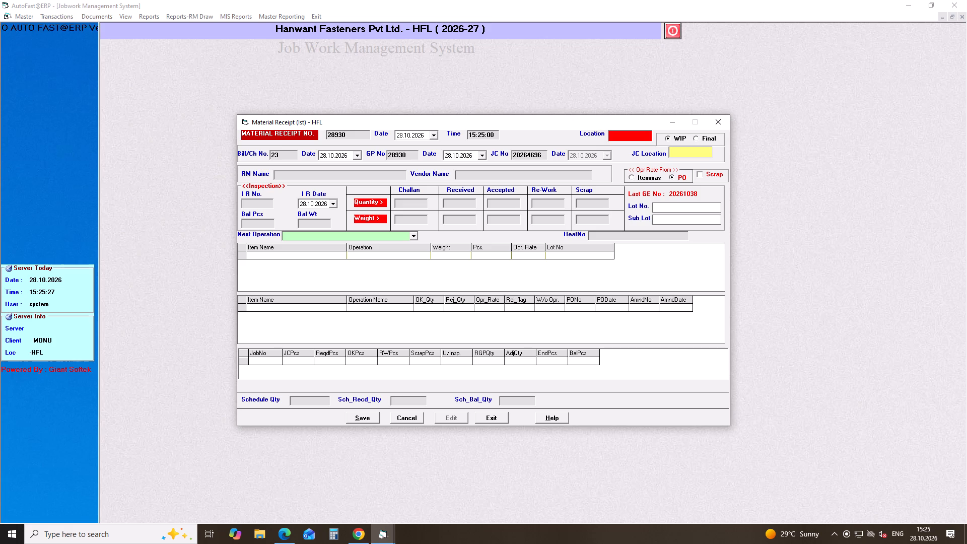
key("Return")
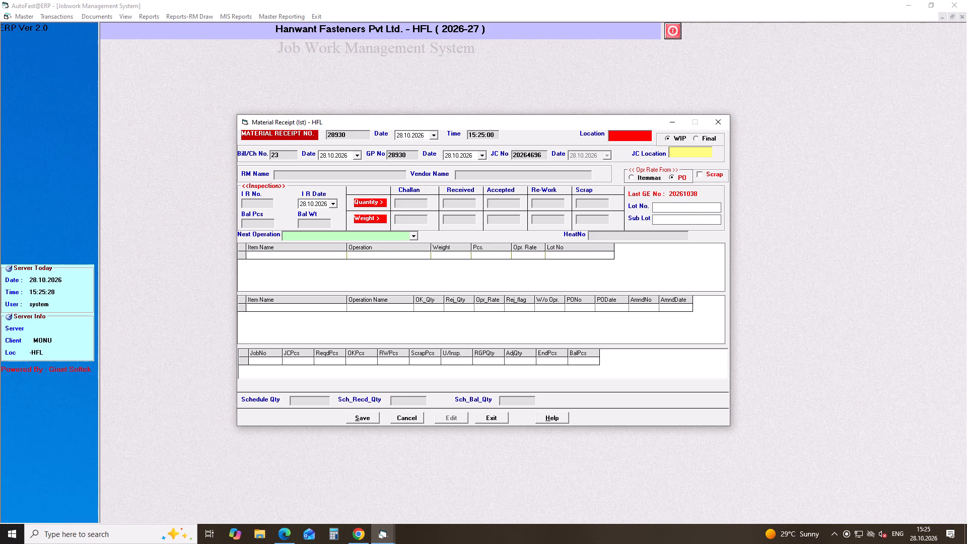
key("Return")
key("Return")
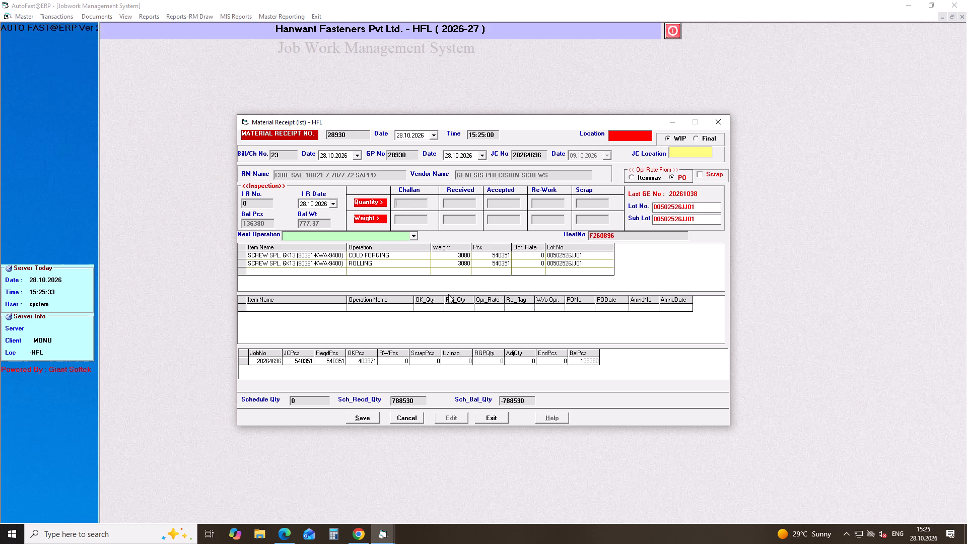
Set the challan and received quantities to 59602, leaving accepted, re-work and scrap at 0.
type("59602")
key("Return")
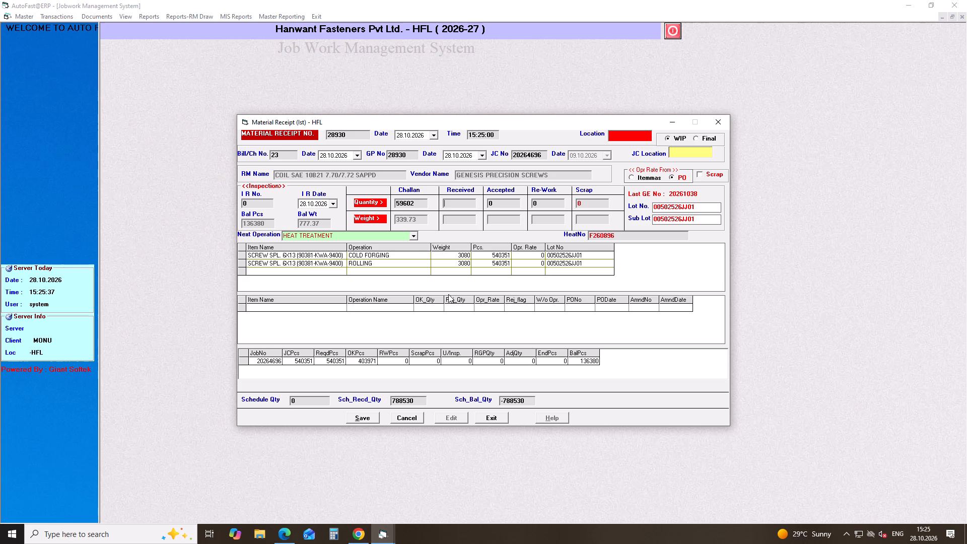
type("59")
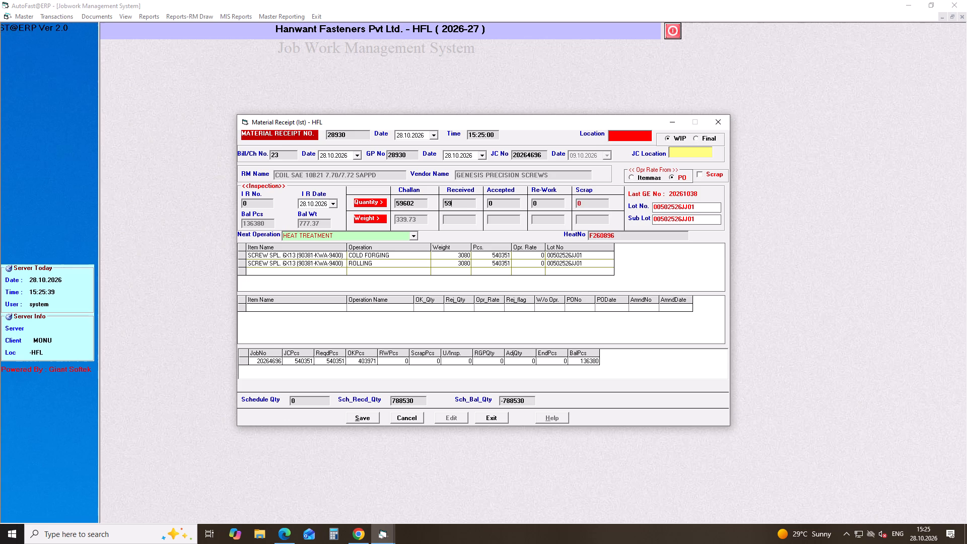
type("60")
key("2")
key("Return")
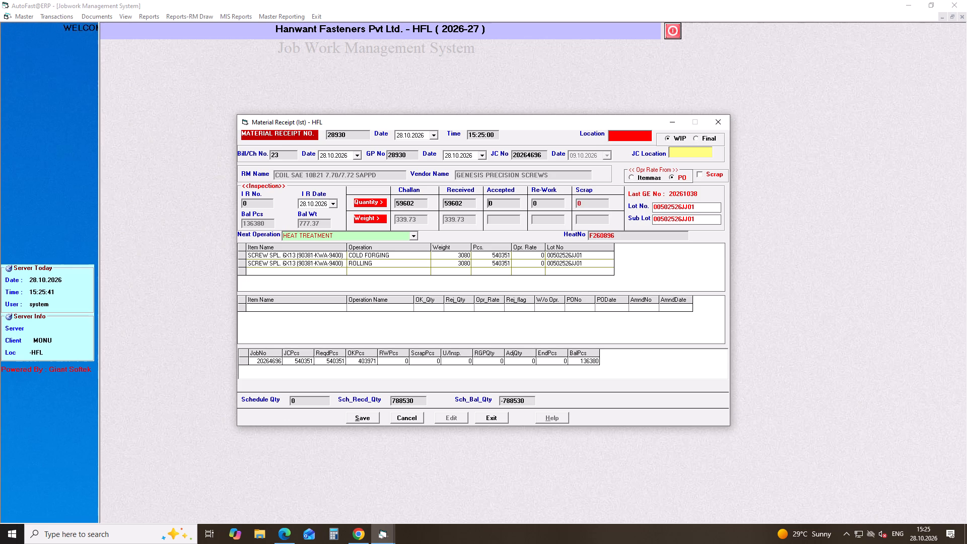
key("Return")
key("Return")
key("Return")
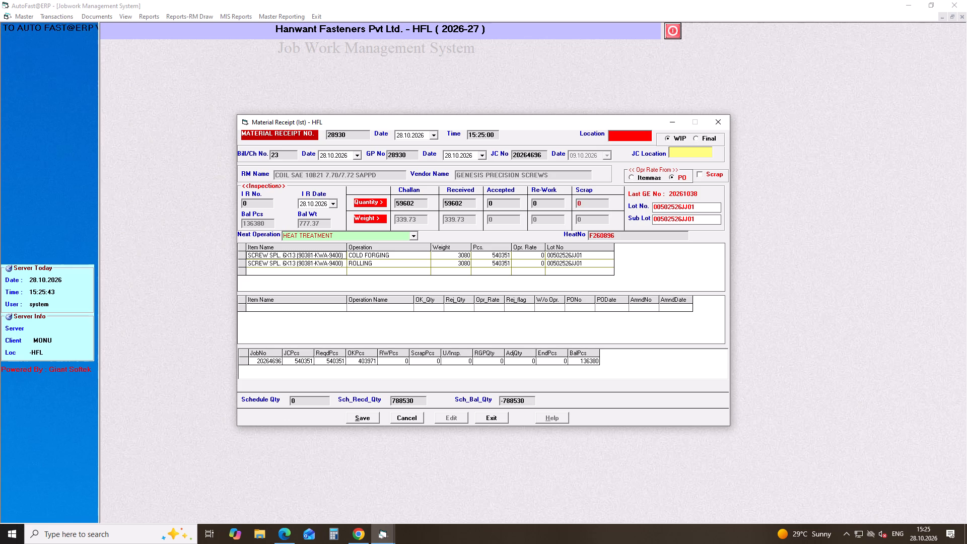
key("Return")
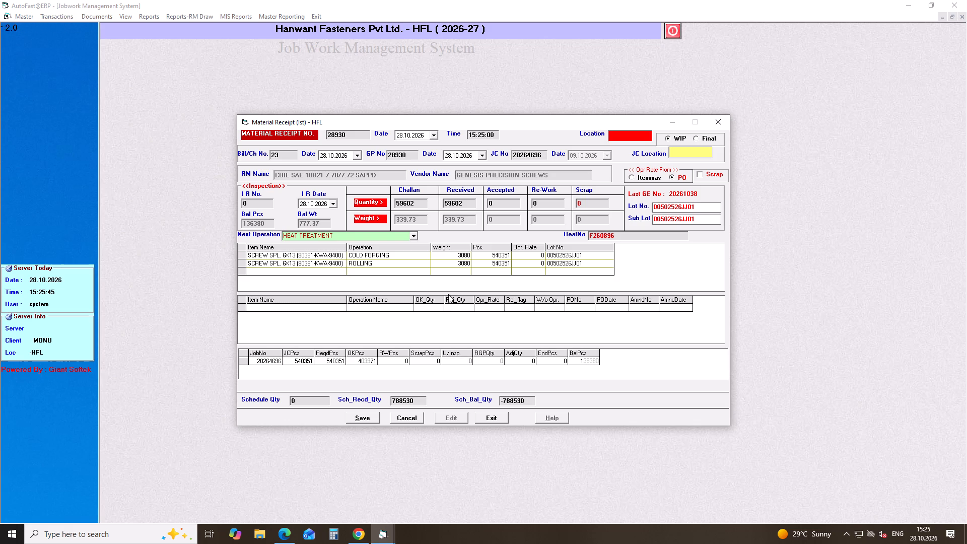
Add the COLD FORGING and ROLLING operations of SCREW SPL. 6X13 to the receipt's operation lines, keeping their default values.
double_click(317, 257)
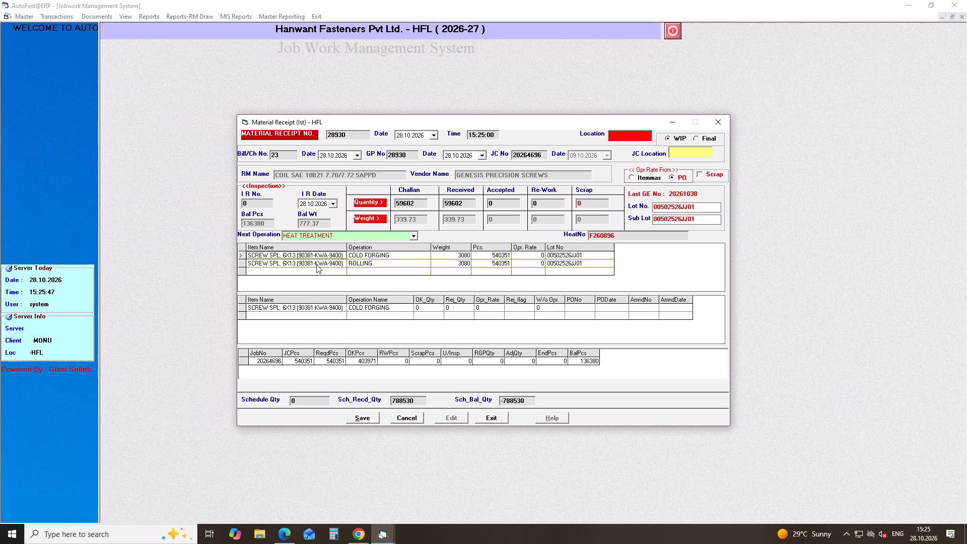
double_click(316, 264)
key("Return")
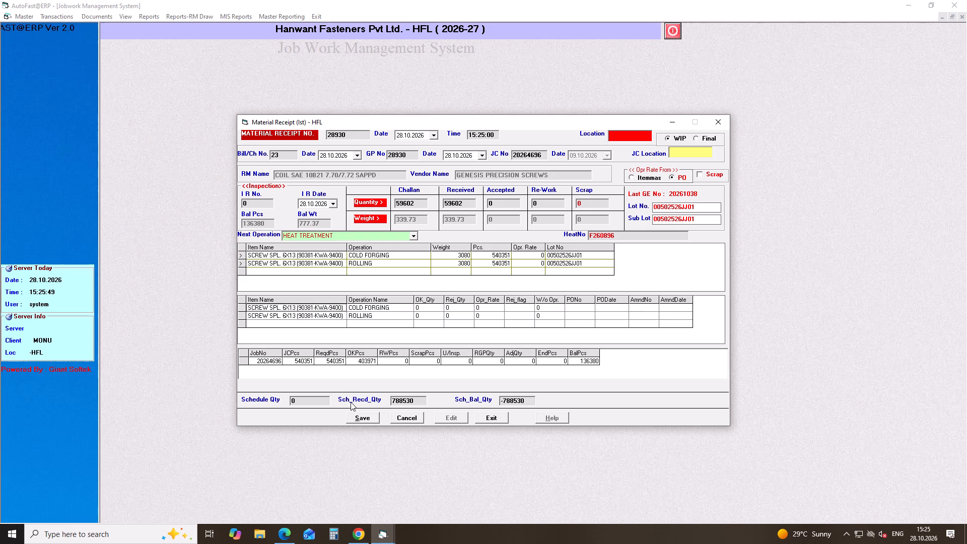
key("Return")
key("Return")
key("Return")
key("Return")
key("Return")
key("Return")
key("Return")
key("Return")
key("Return")
key("Return")
key("Return")
key("Return")
key("Return")
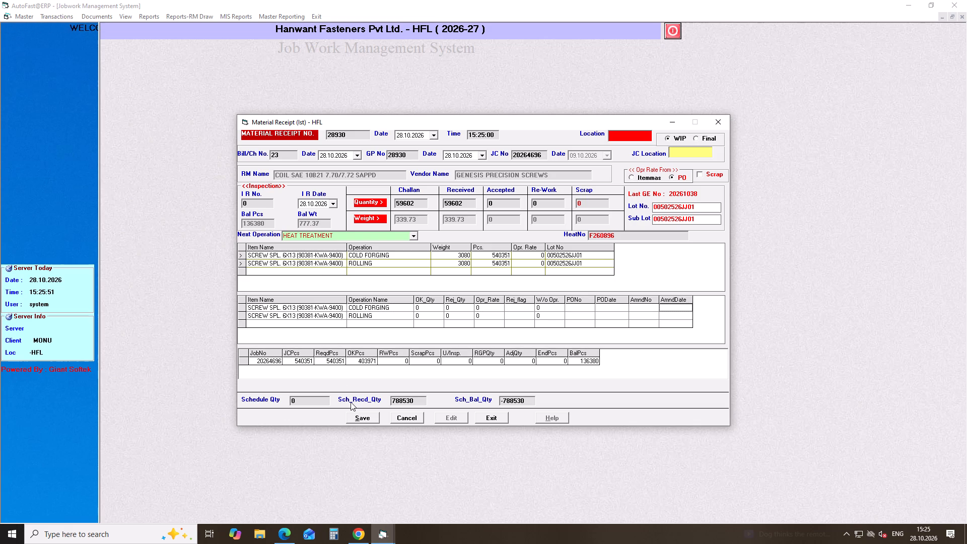
key("Return")
key("Return")
key("Return")
key("Return")
key("Return")
key("Return")
key("Return")
key("Return")
key("Return")
key("Return")
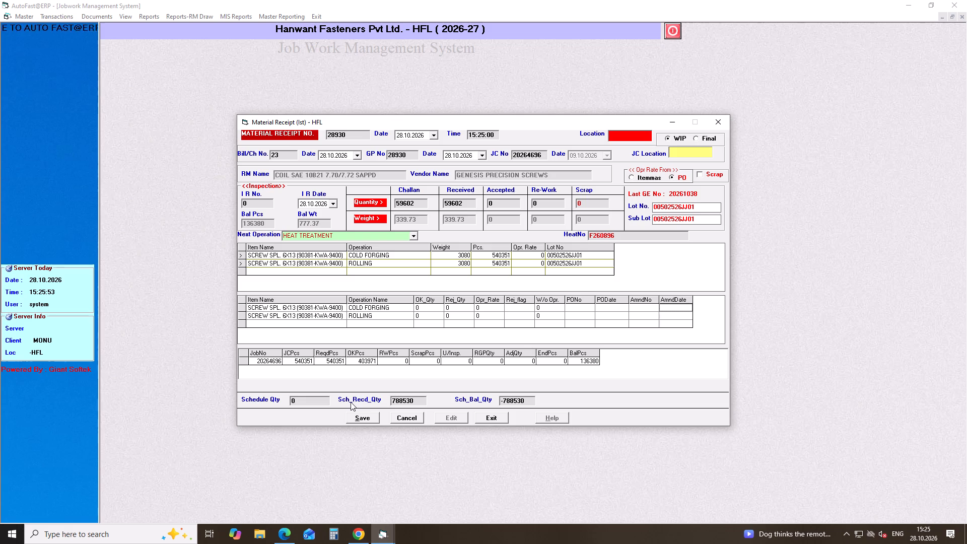
key("Return")
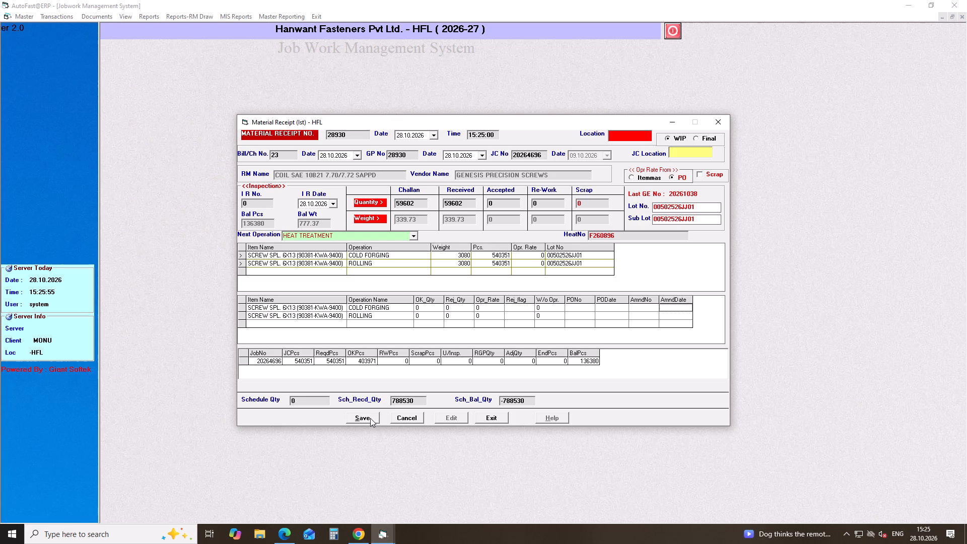
Save the material receipt and close its entry form.
left_click(370, 418)
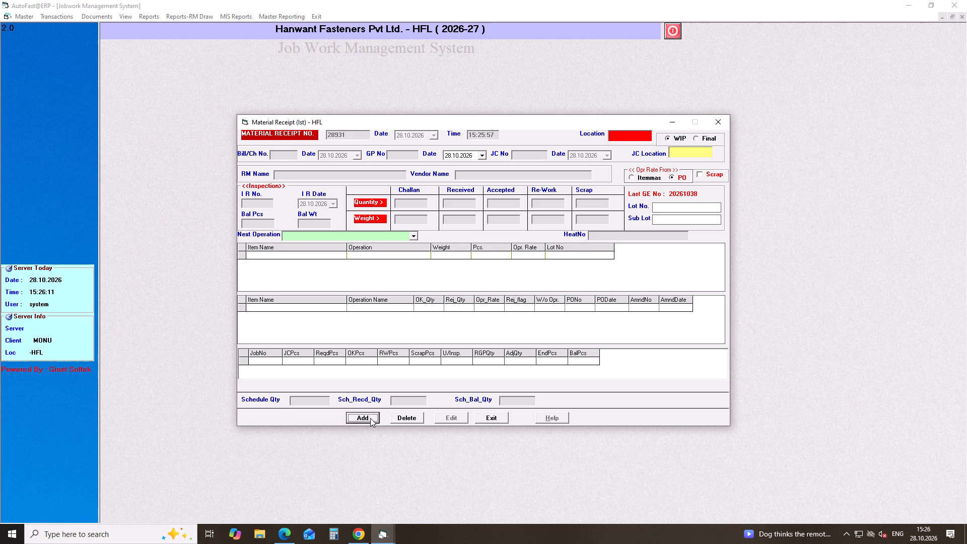
left_click(715, 124)
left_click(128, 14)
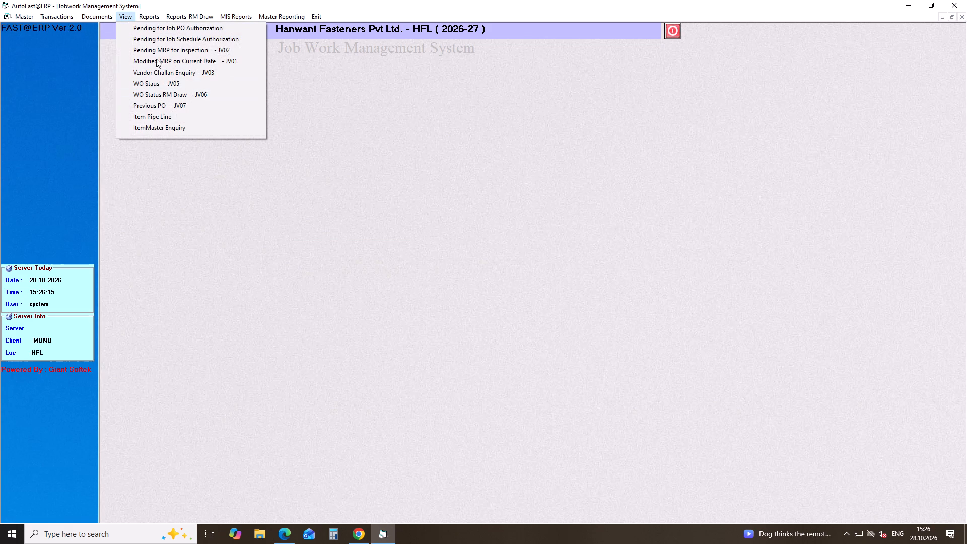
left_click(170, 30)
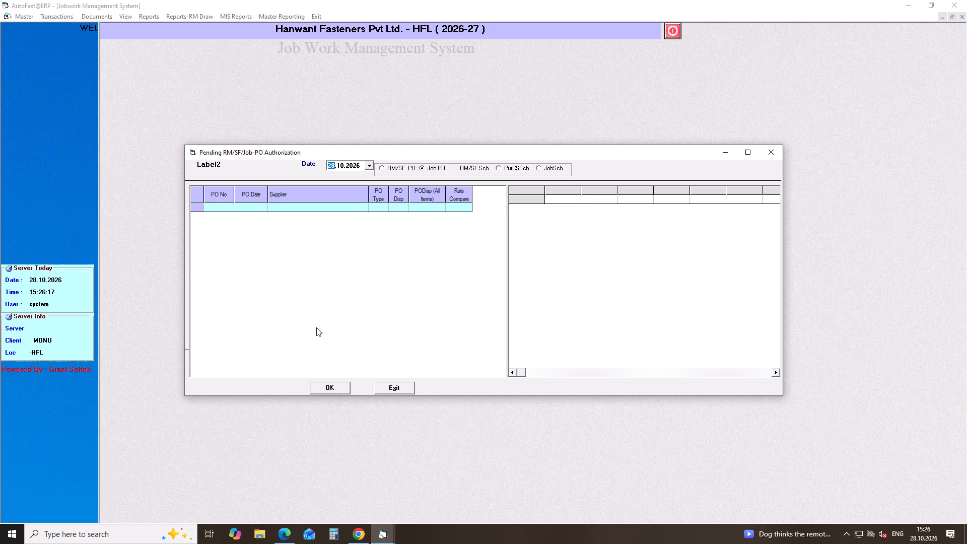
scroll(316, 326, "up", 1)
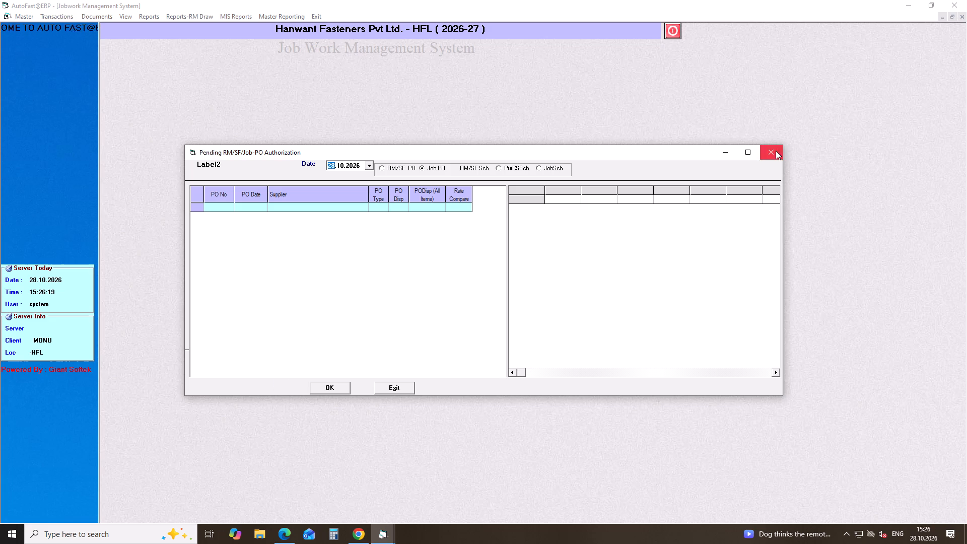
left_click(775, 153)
Open material receipt 28930 for editing from the Pending MRP for Inspection list.
left_click(121, 15)
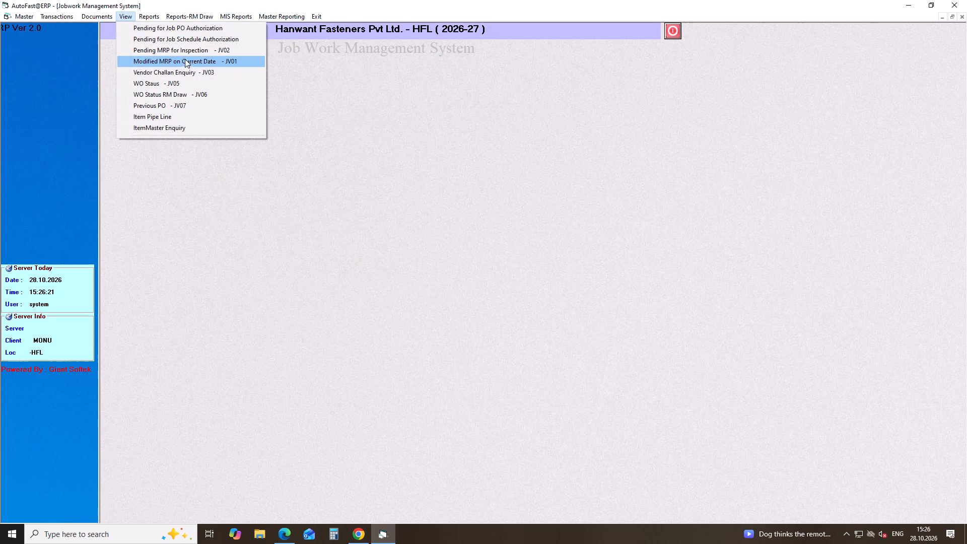
left_click(202, 48)
key("Return")
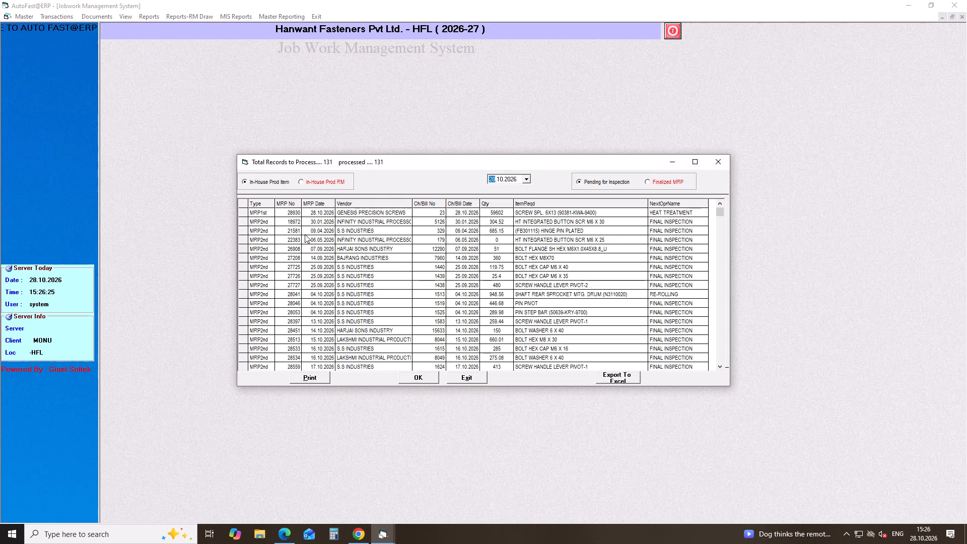
left_click(302, 213)
key("Return")
key("Return")
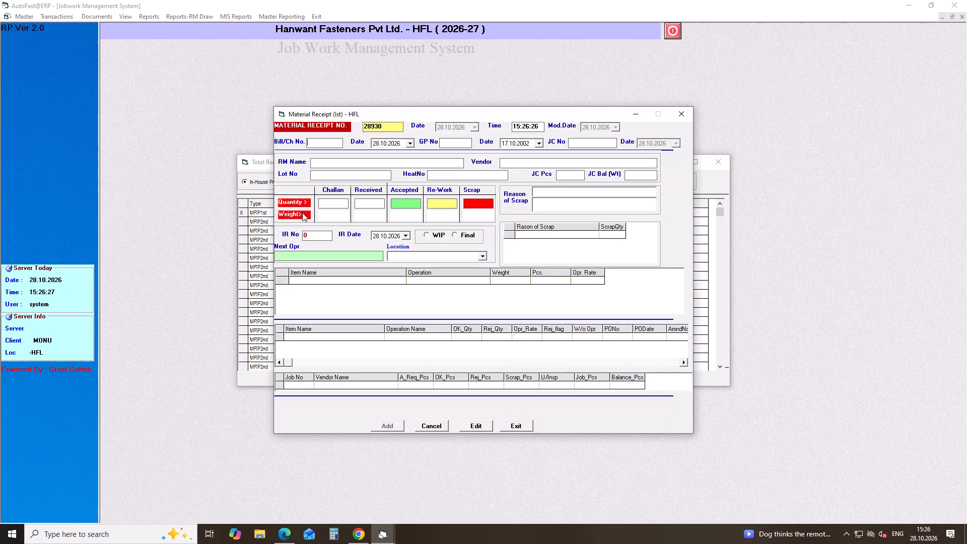
left_click(476, 423)
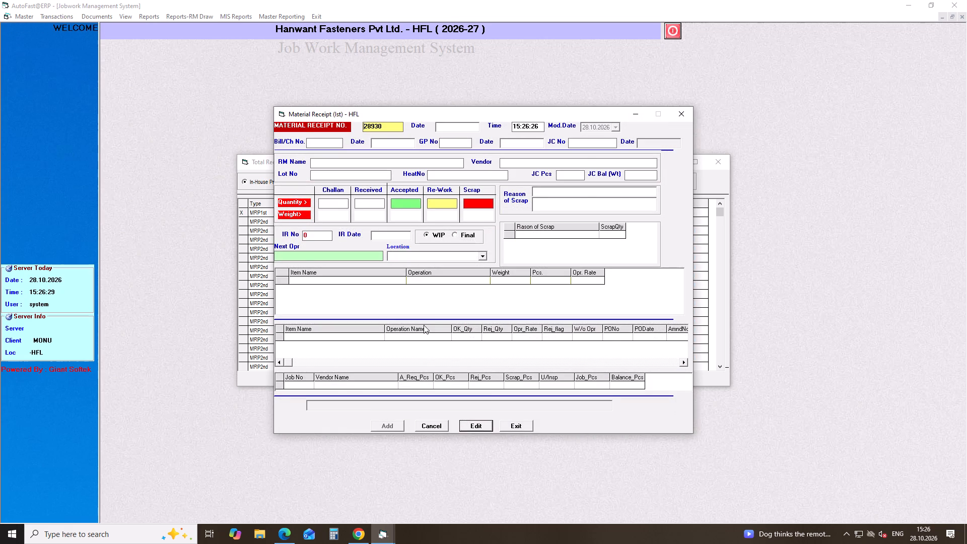
Set the accepted quantity of receipt 28930 to 59602 and carry it through to the COLD FORGING and ROLLING lines.
left_click(404, 206)
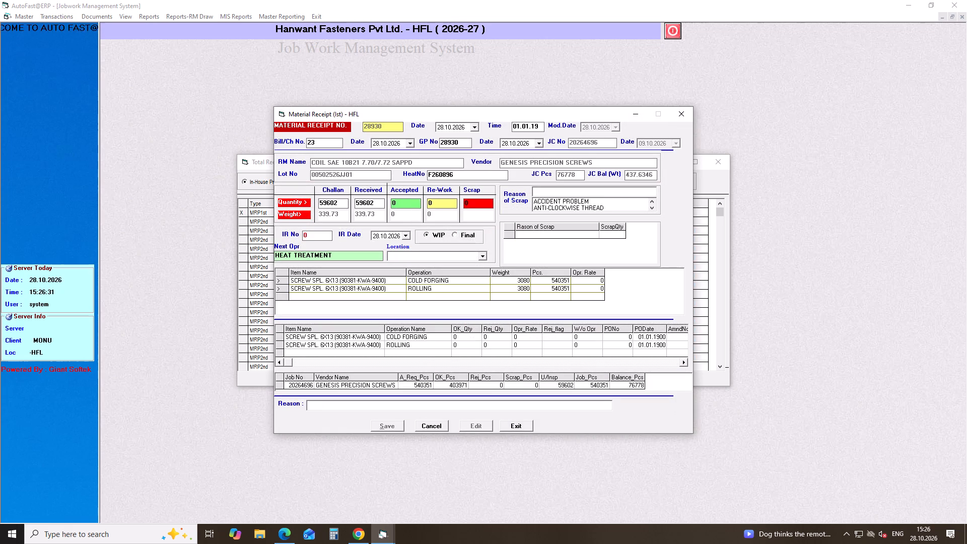
key("BackSpace")
key("BackSpace")
type("59602")
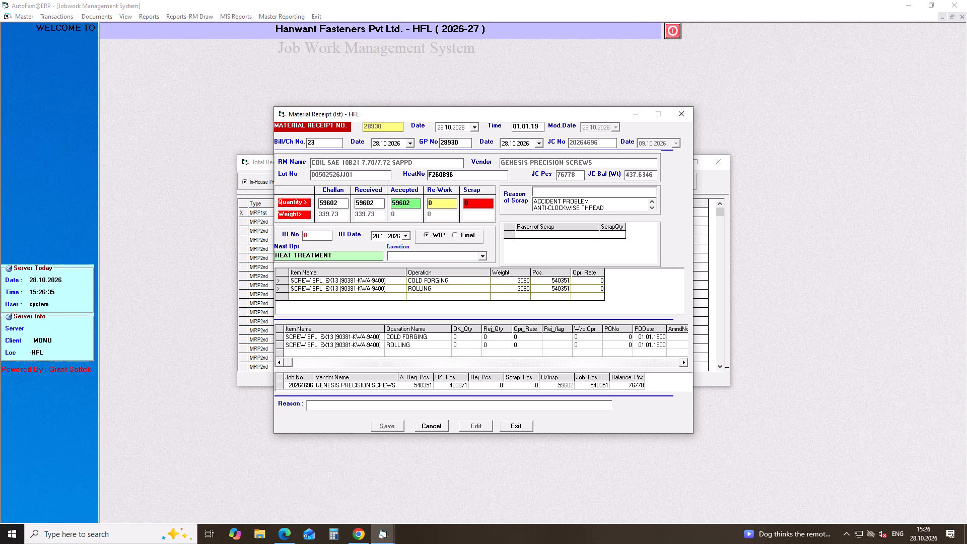
key("Return")
key("Return")
key("Return")
key("Return")
key("Return")
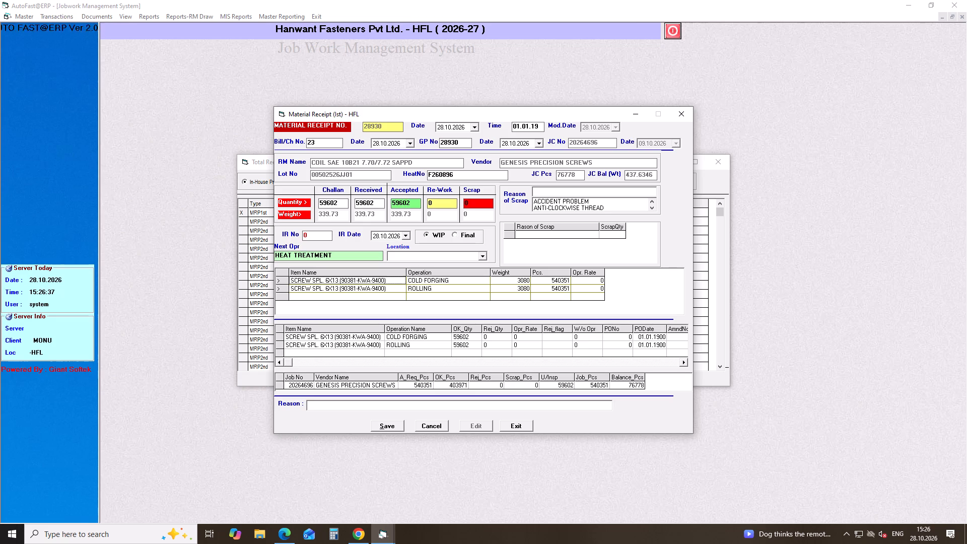
key("Return")
key("Return")
key("Return")
key("Return")
key("Return")
key("Return")
key("Return")
key("Return")
key("Return")
key("Return")
key("Return")
key("Return")
key("Return")
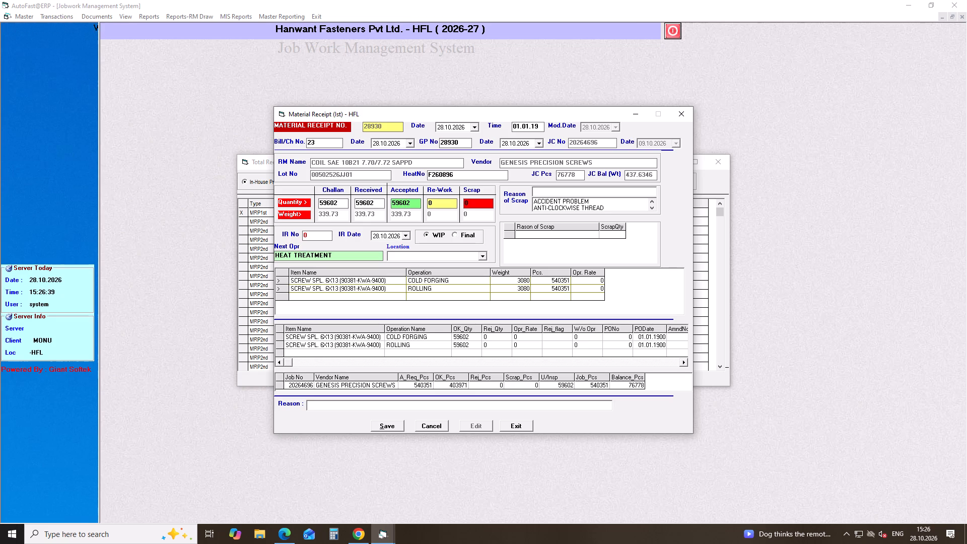
key("Return")
key("Return")
Save the inspection entry for material receipt 28930.
left_click(394, 424)
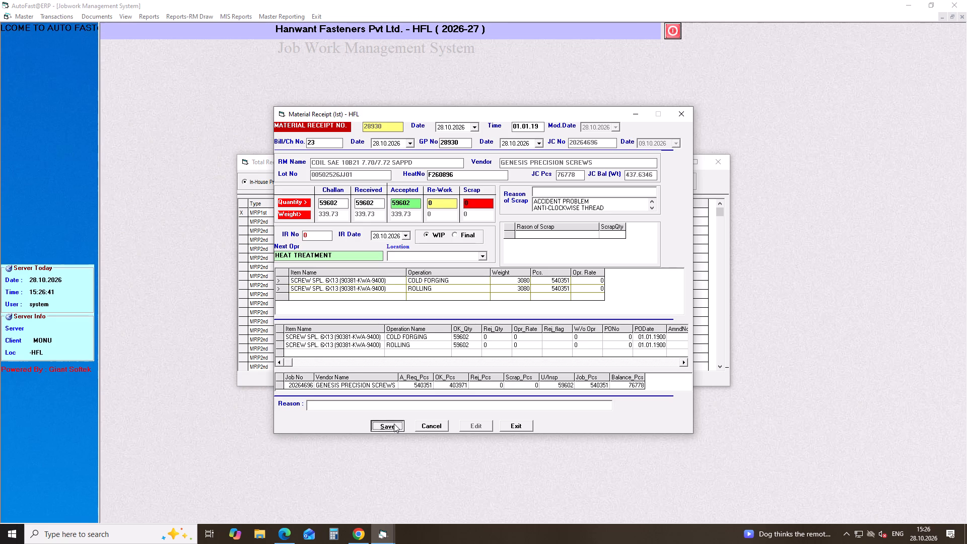
left_click(508, 300)
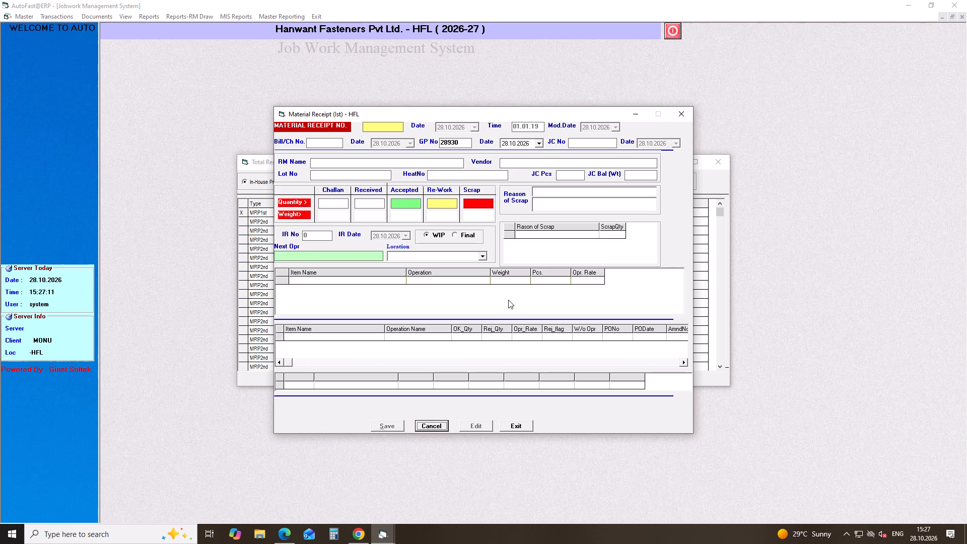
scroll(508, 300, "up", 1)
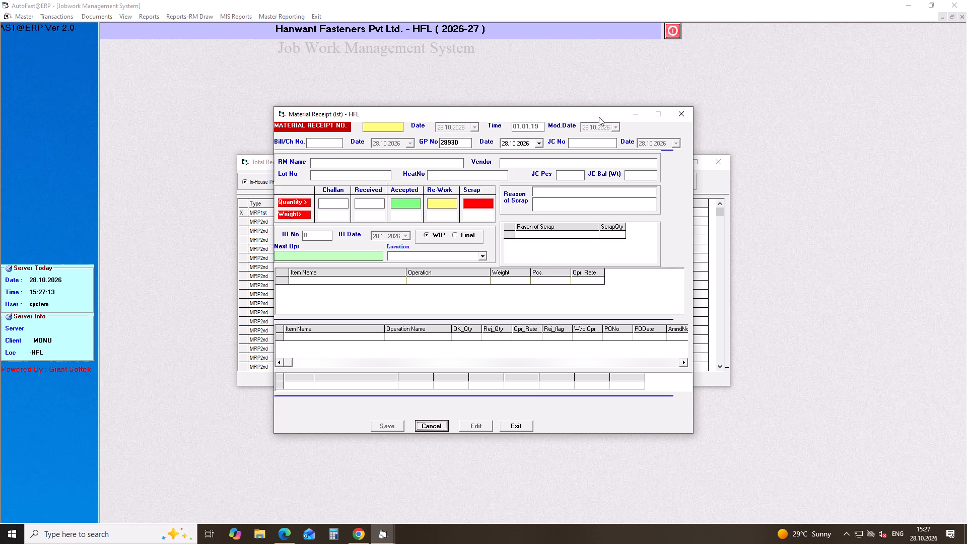
Close the inspection entry form and the list of receipts pending inspection.
left_click(678, 112)
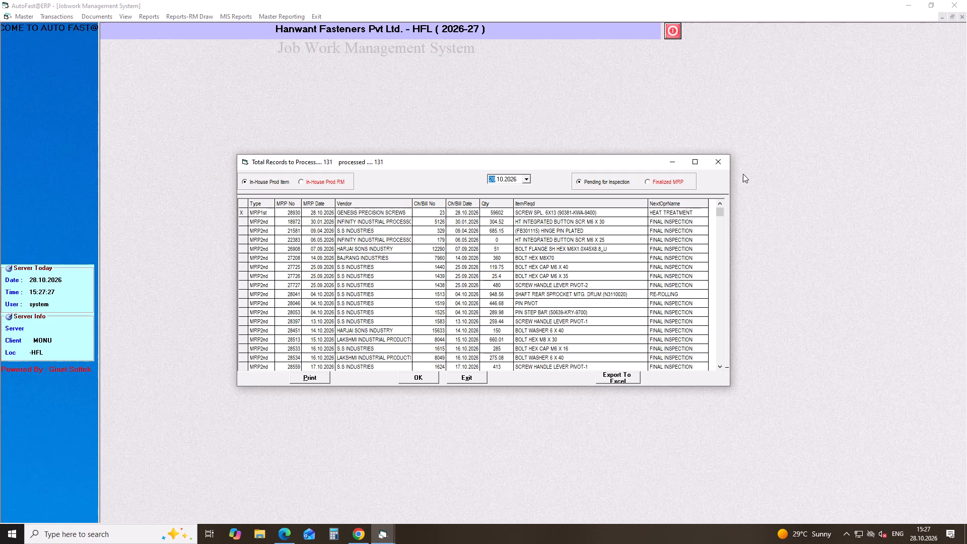
left_click(724, 166)
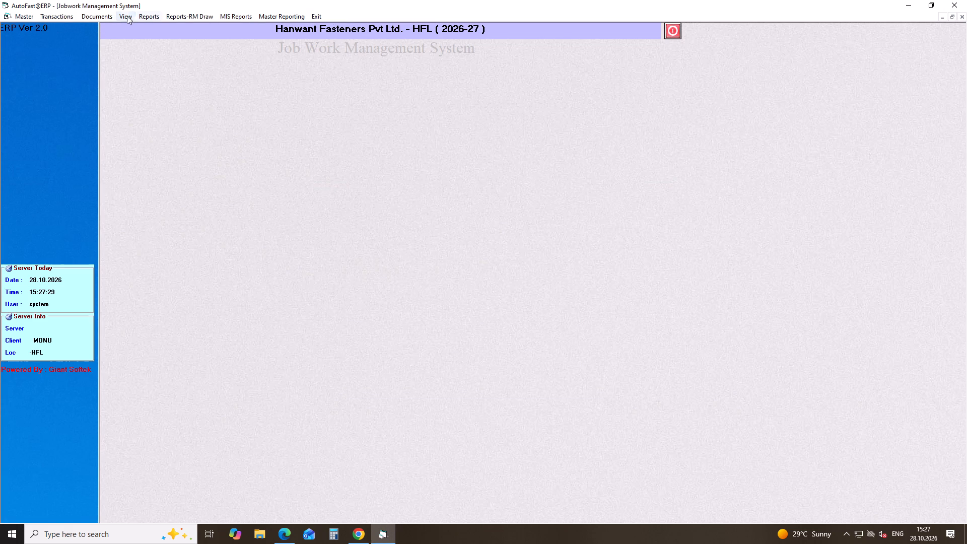
Start a new preliminary first-operation material receipt and date it 27.10.2026.
left_click(71, 19)
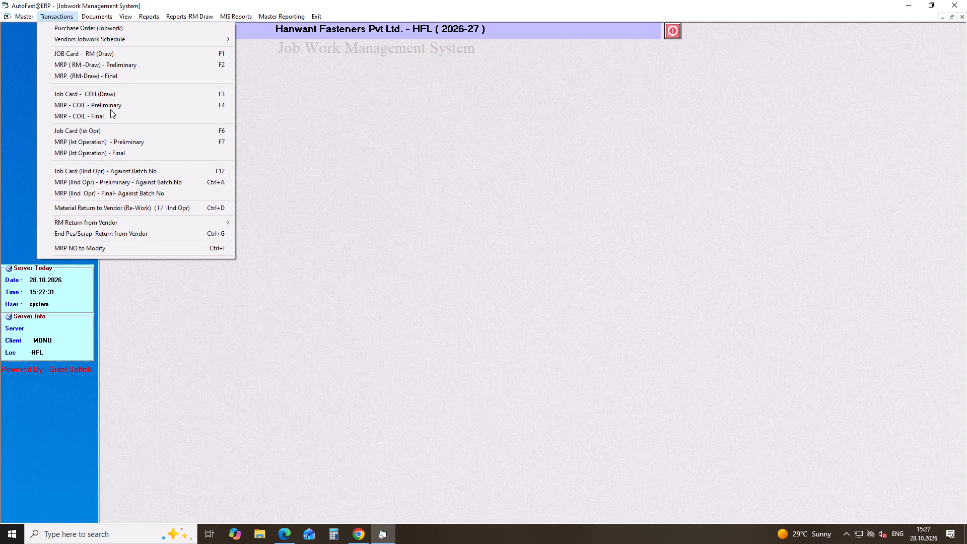
left_click(196, 142)
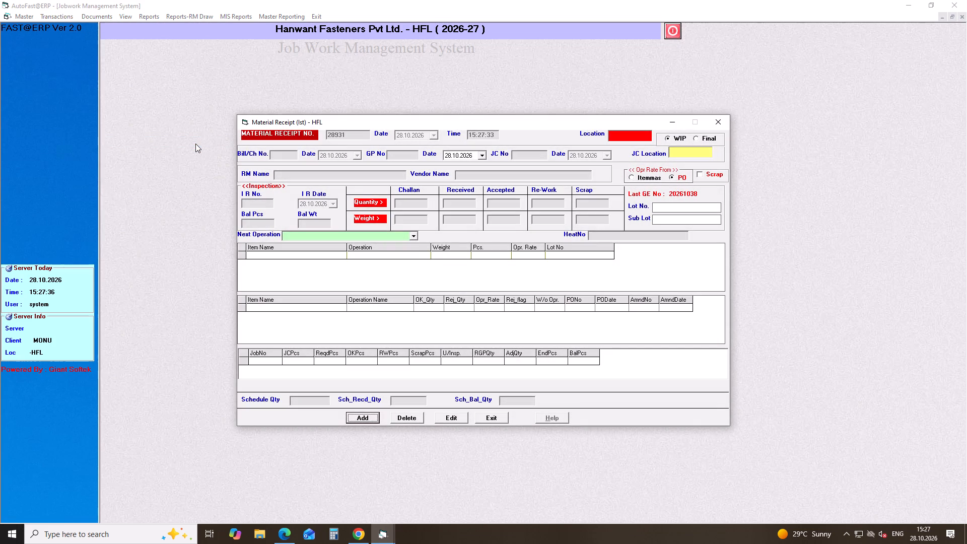
key("Return")
key("Return")
key("Return")
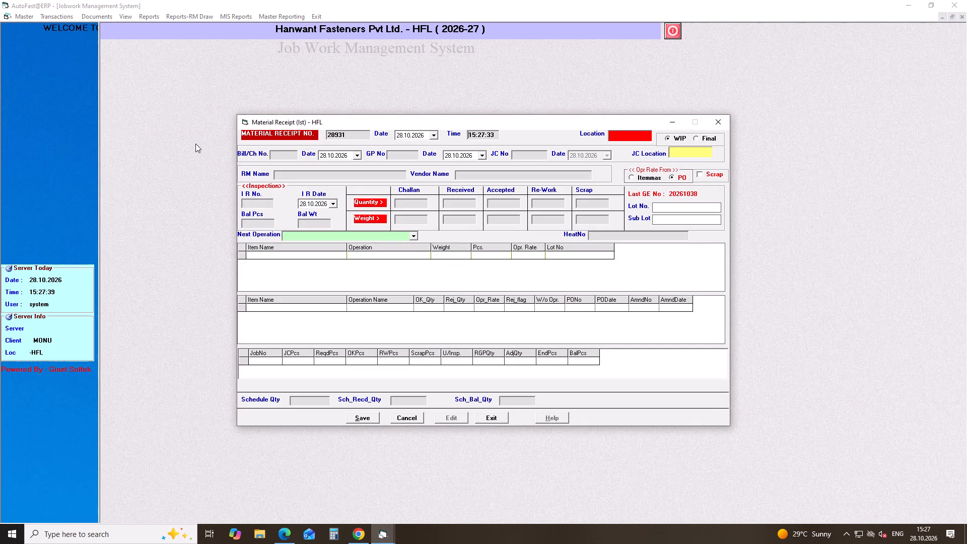
left_click(401, 138)
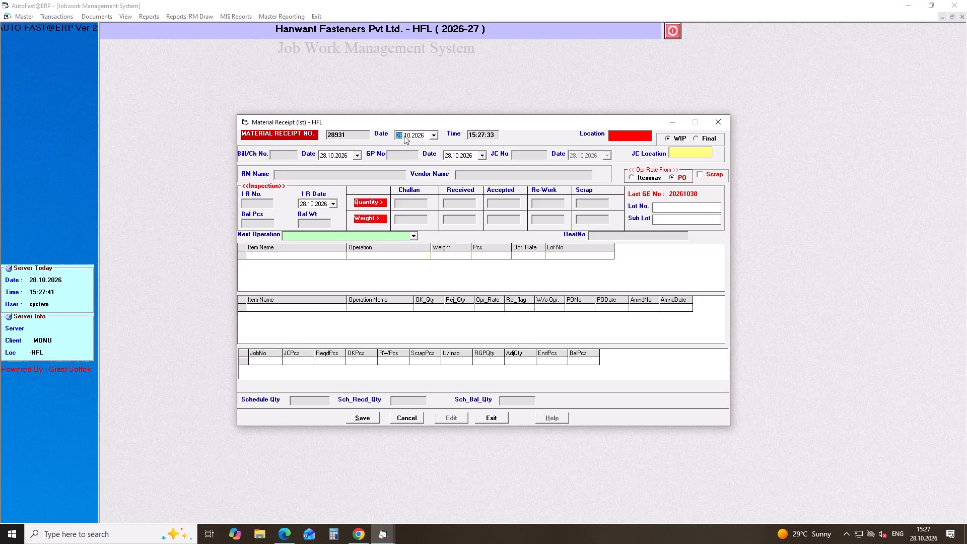
key("Down")
key("Return")
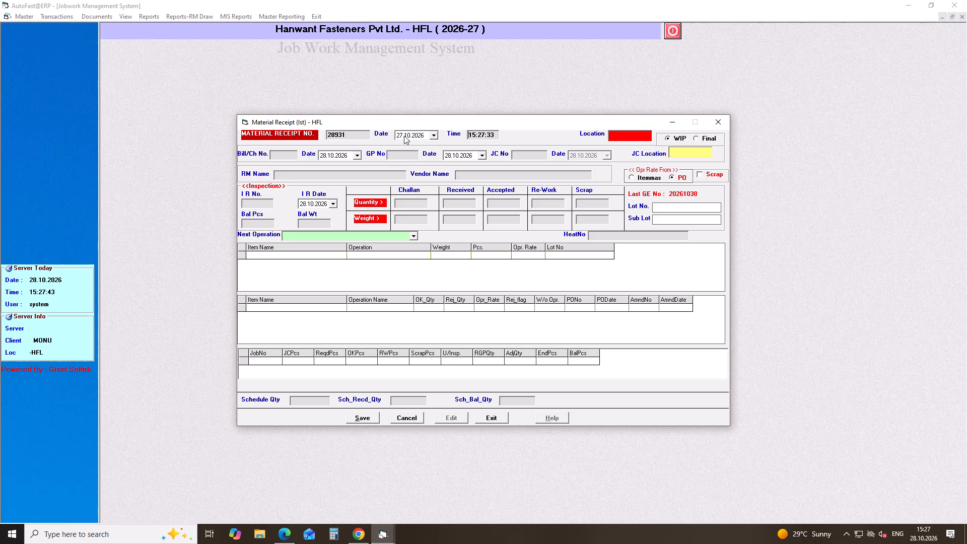
key("Return")
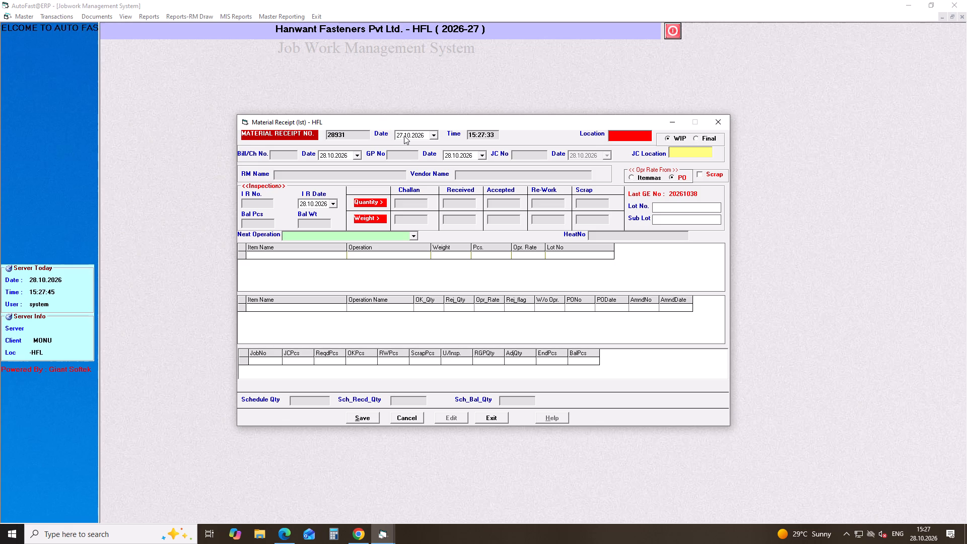
Enter bill/challan number 60 and GP number 28931, both dated 27.10.2026.
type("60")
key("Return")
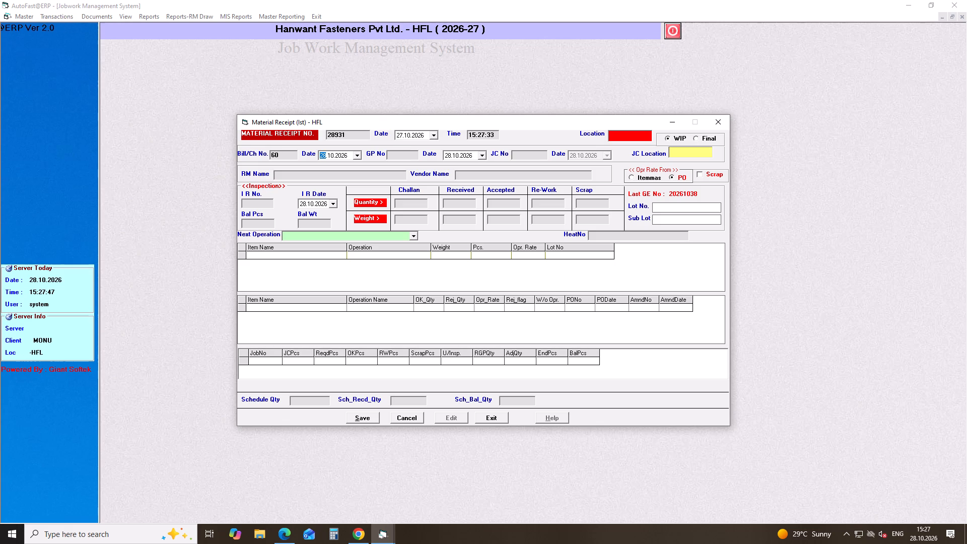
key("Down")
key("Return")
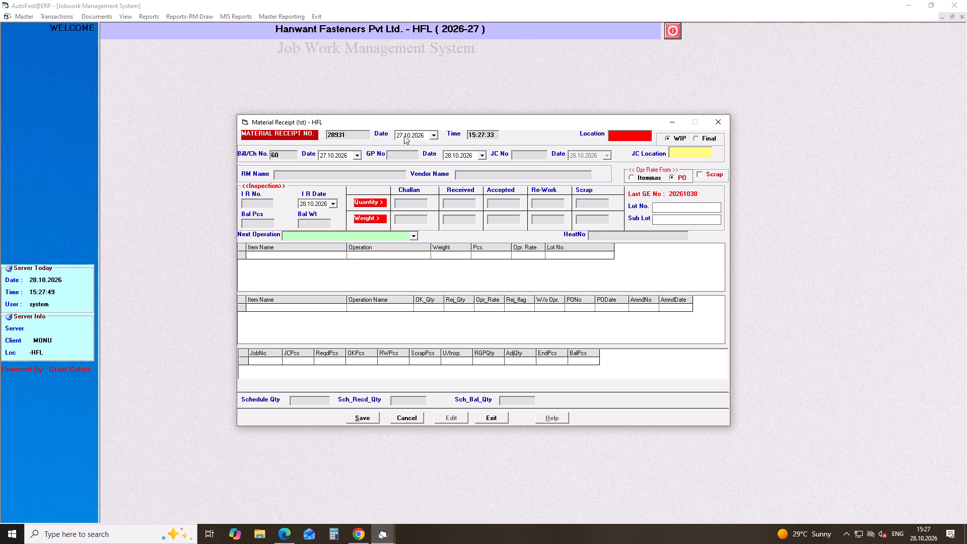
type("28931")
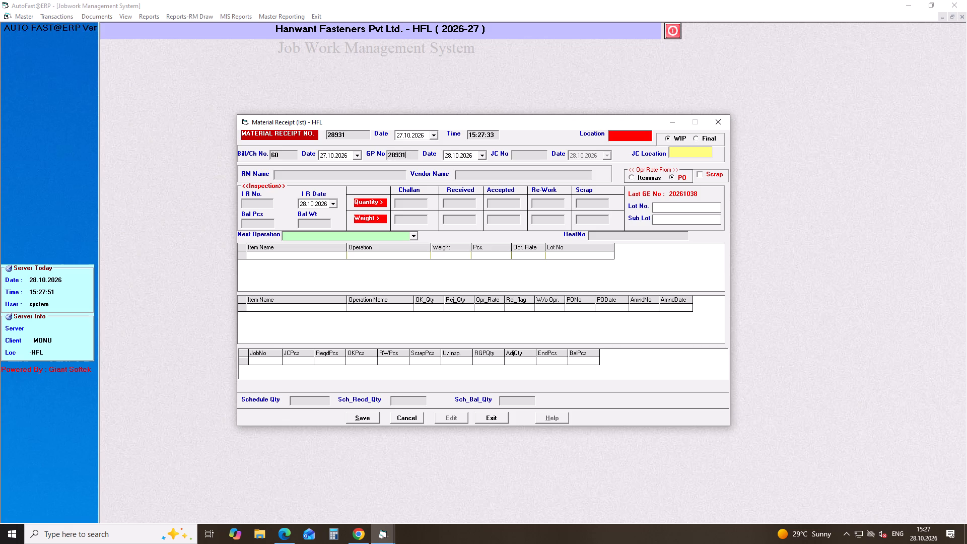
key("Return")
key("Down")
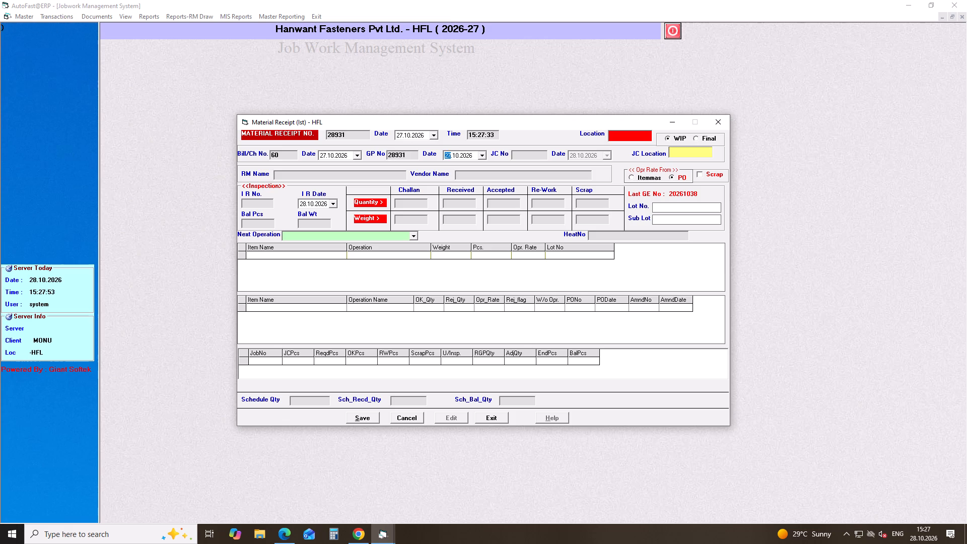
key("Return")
Load job card 20264961 into the material receipt.
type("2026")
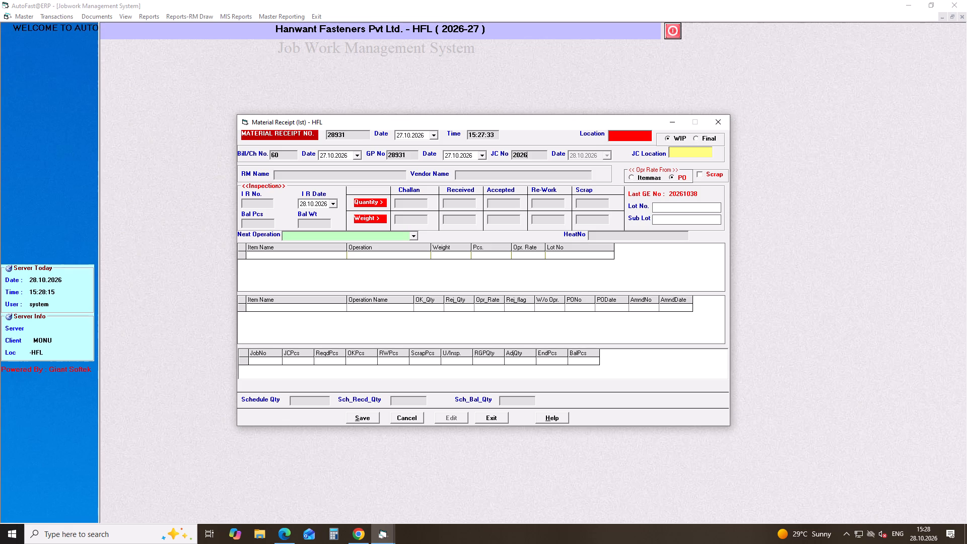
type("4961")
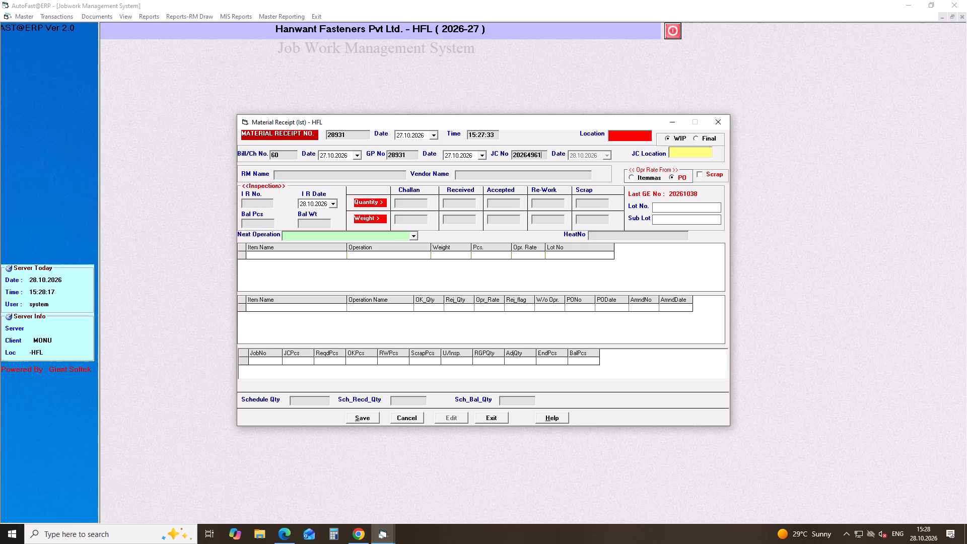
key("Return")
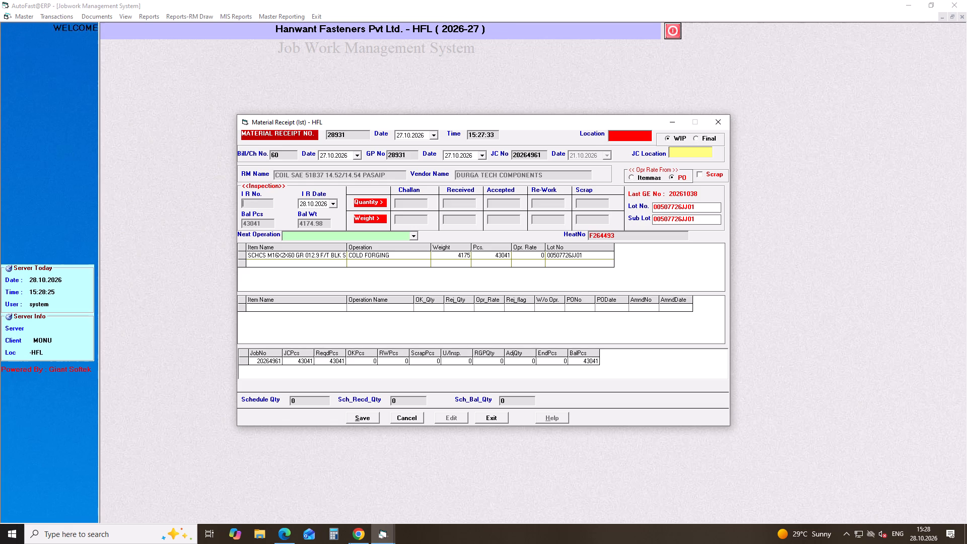
Switch to the calculator and add 4149 and 26.
left_click(339, 532)
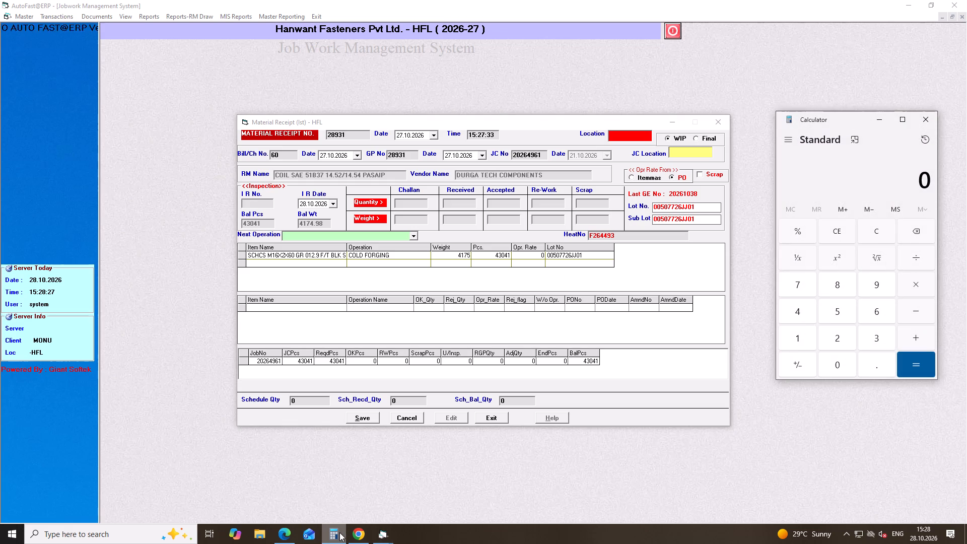
type("4149+")
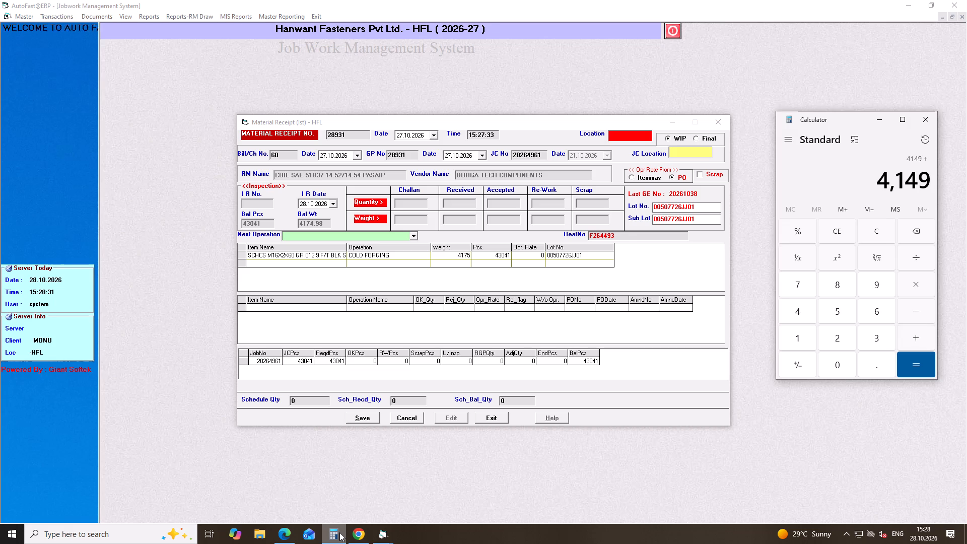
type("26")
key("Return")
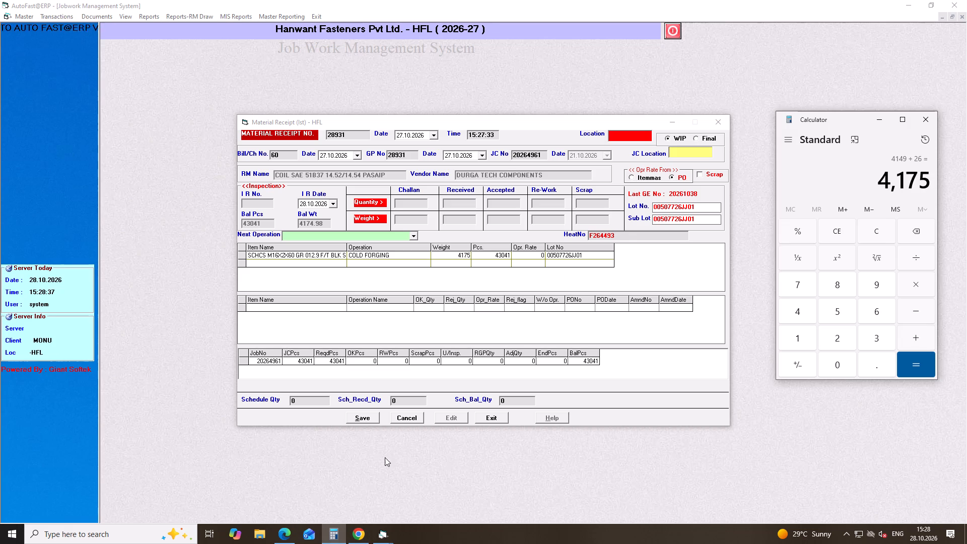
Return to the material receipt and set the challan quantity to 43041.
left_click(424, 204)
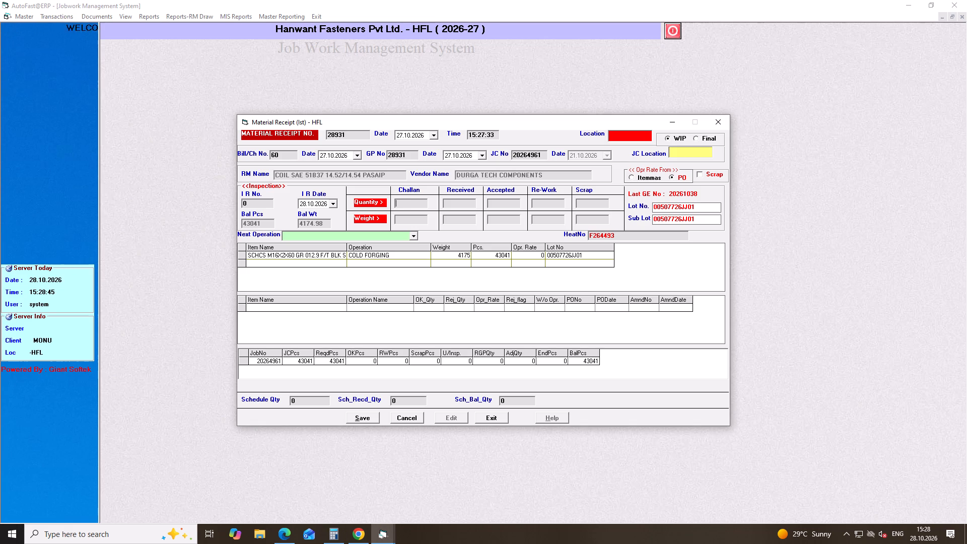
type("430")
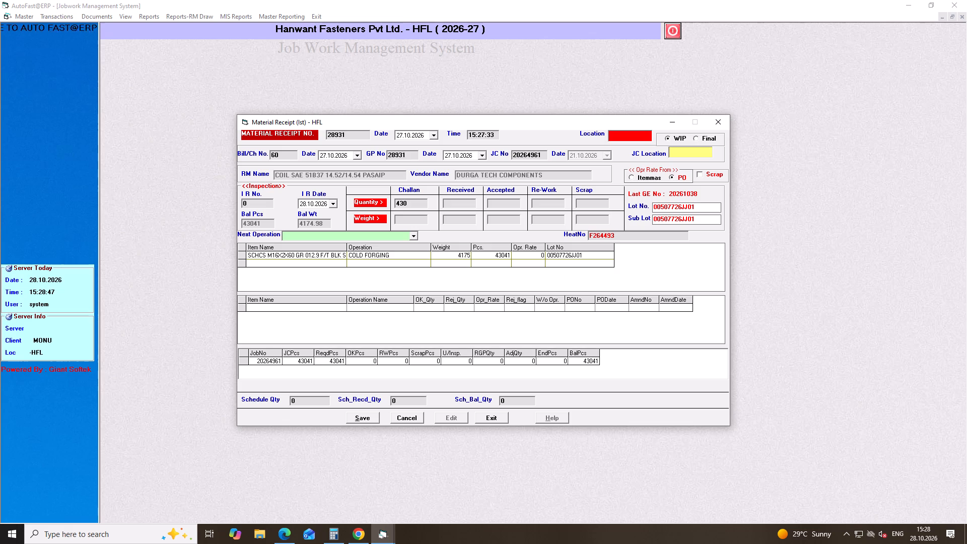
type("41")
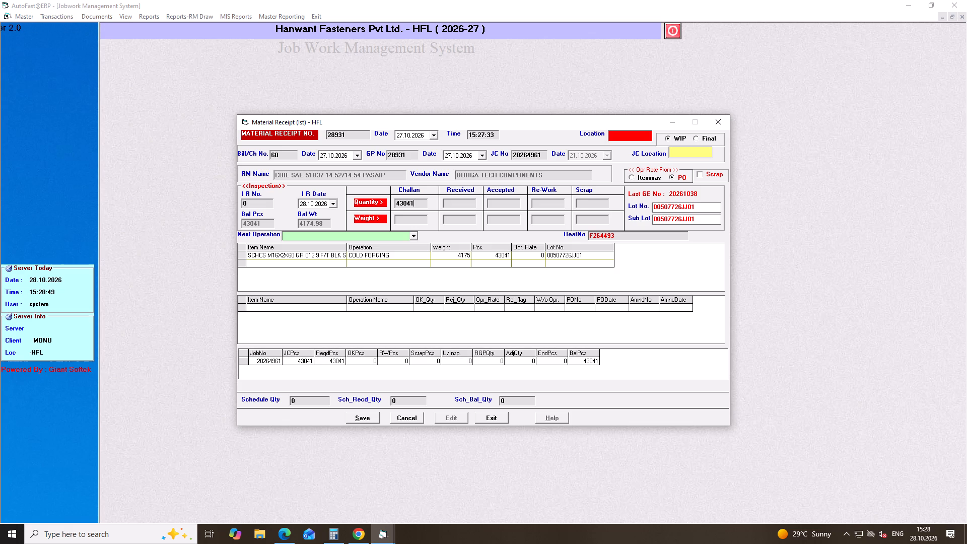
key("Return")
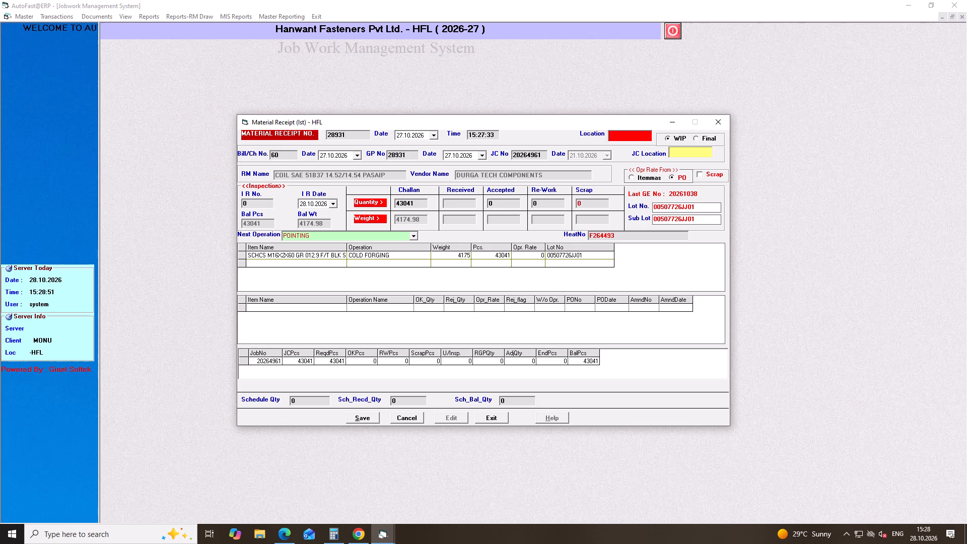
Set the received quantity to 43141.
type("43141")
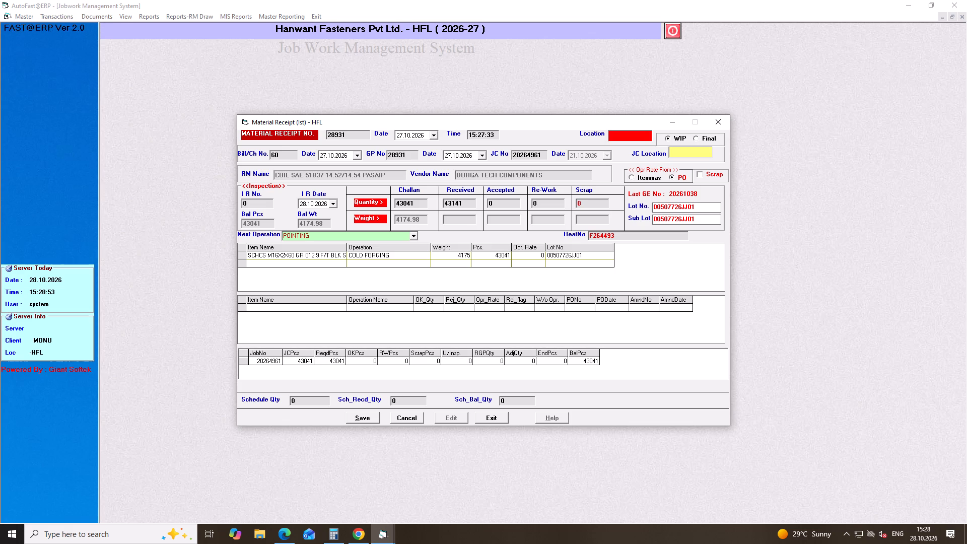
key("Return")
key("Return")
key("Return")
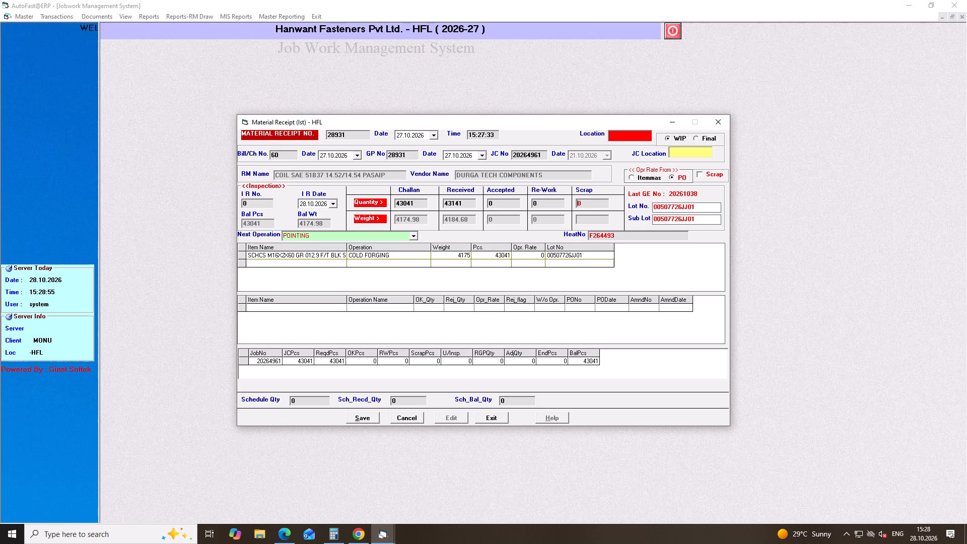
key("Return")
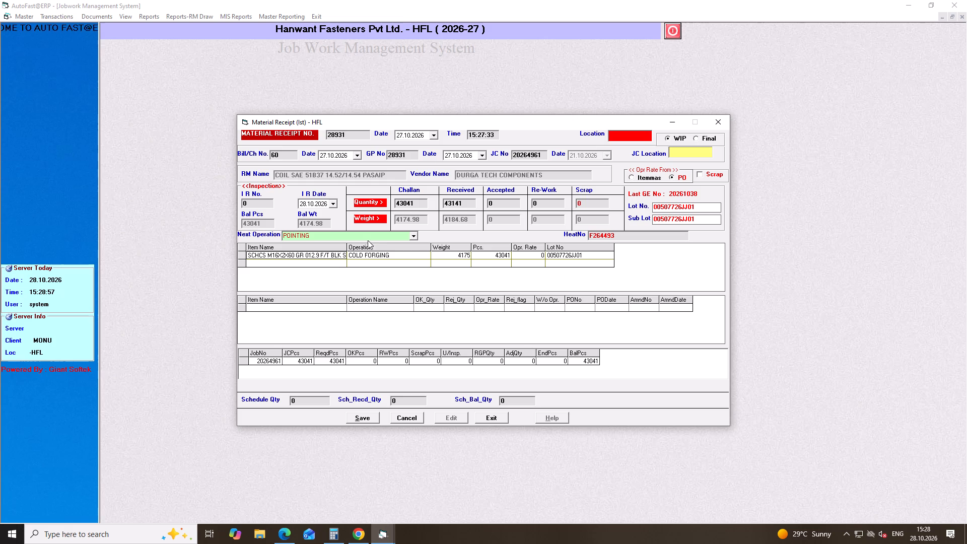
Add the item's COLD FORGING operation to the receipt's operation lines and go through its fields.
double_click(330, 254)
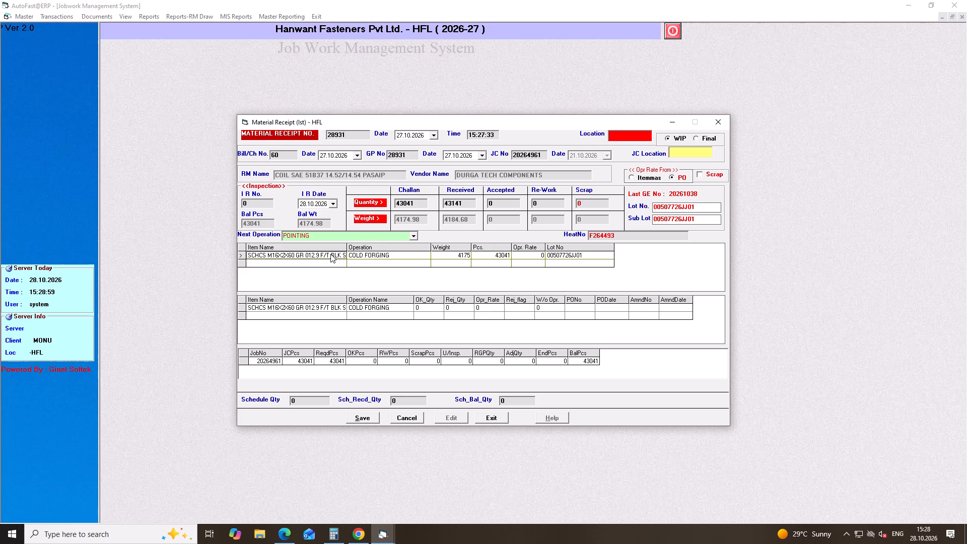
key("Return")
key("Return")
key("Return")
key("Return")
key("Return")
key("Return")
key("Return")
key("Return")
key("Return")
key("Return")
key("Return")
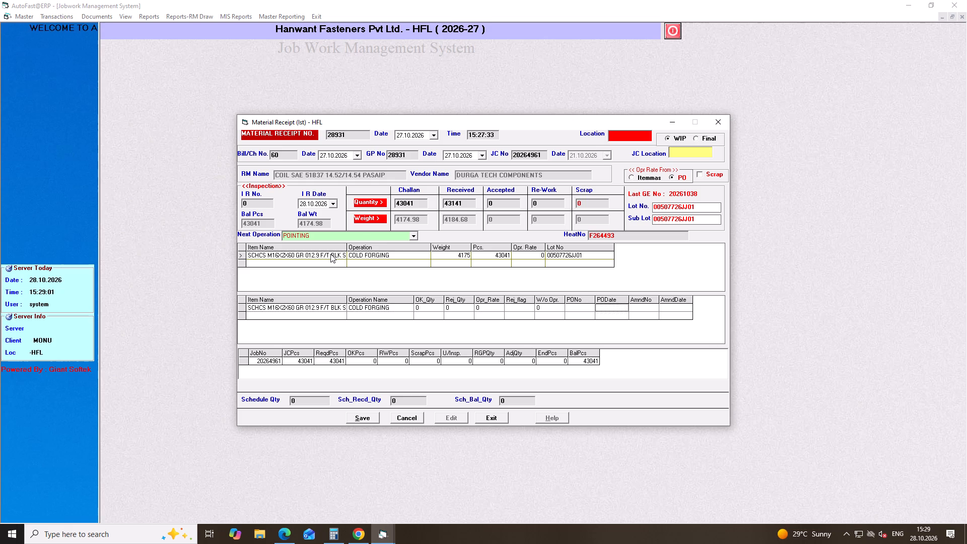
key("Return")
key("Return")
key("Return")
key("Return")
key("Return")
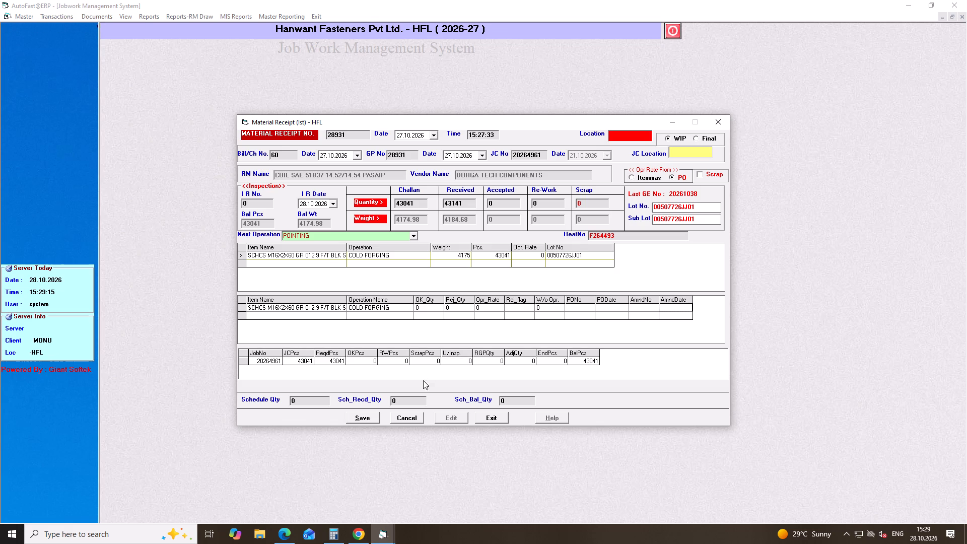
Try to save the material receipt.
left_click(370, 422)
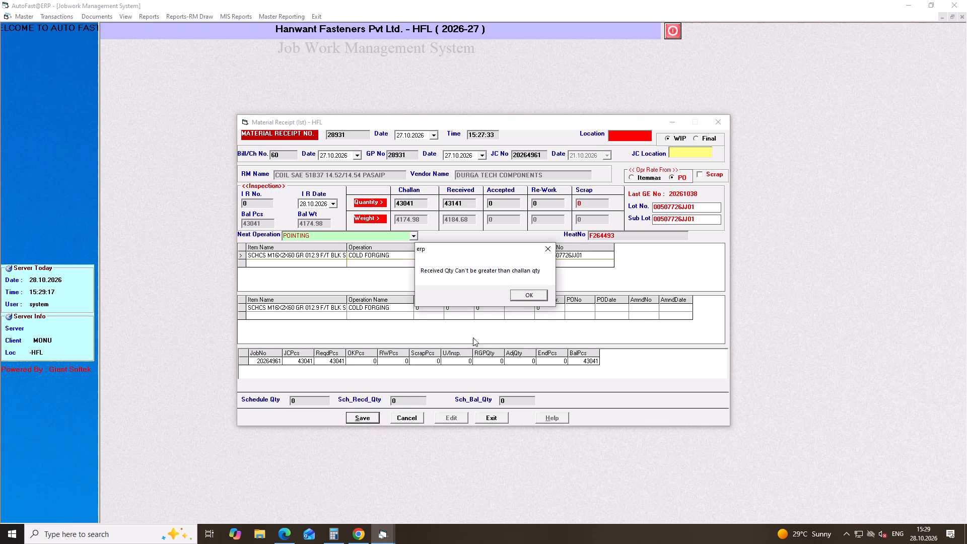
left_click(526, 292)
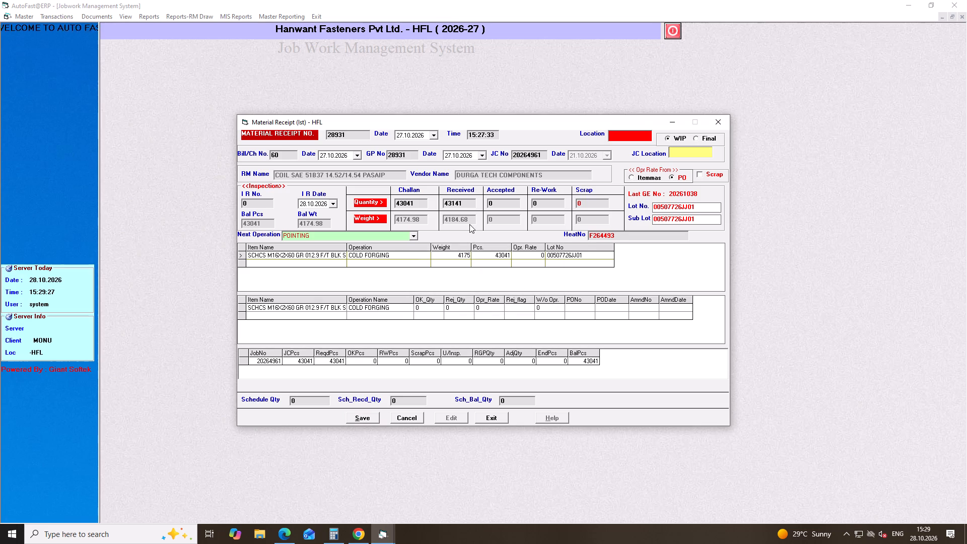
Correct the received quantity to 43041 and carry on through the COLD FORGING line's fields.
key("BackSpace")
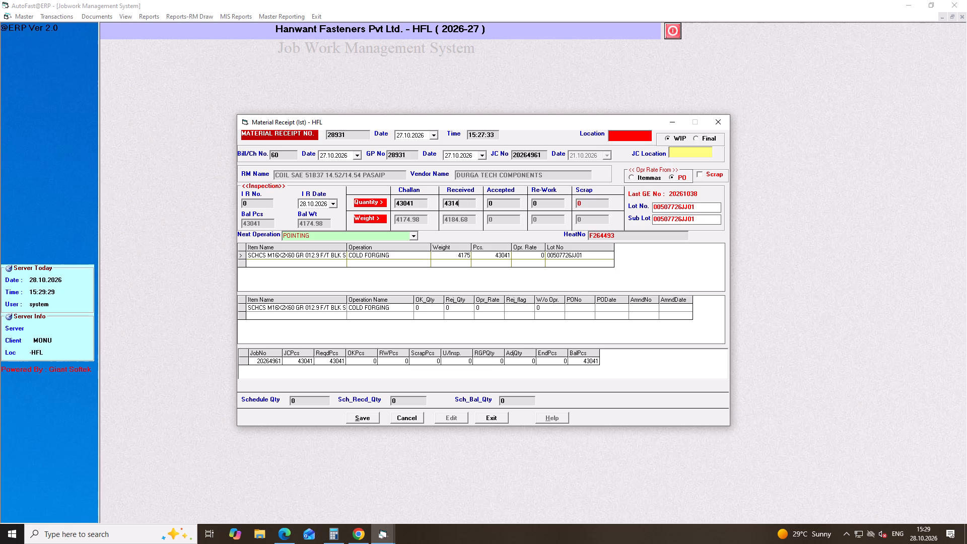
key("BackSpace")
key("BackSpace")
key("0")
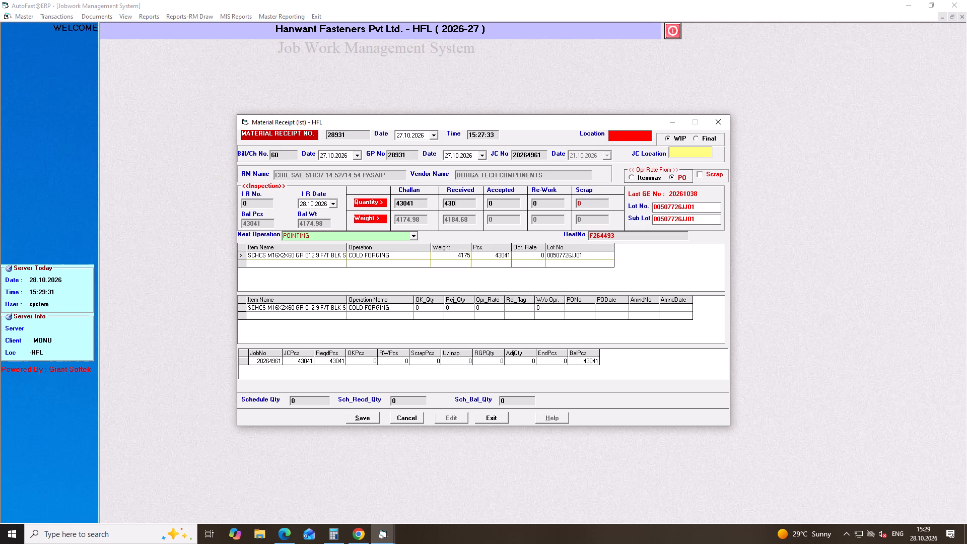
type("41")
key("Return")
key("Return")
key("Return")
key("Return")
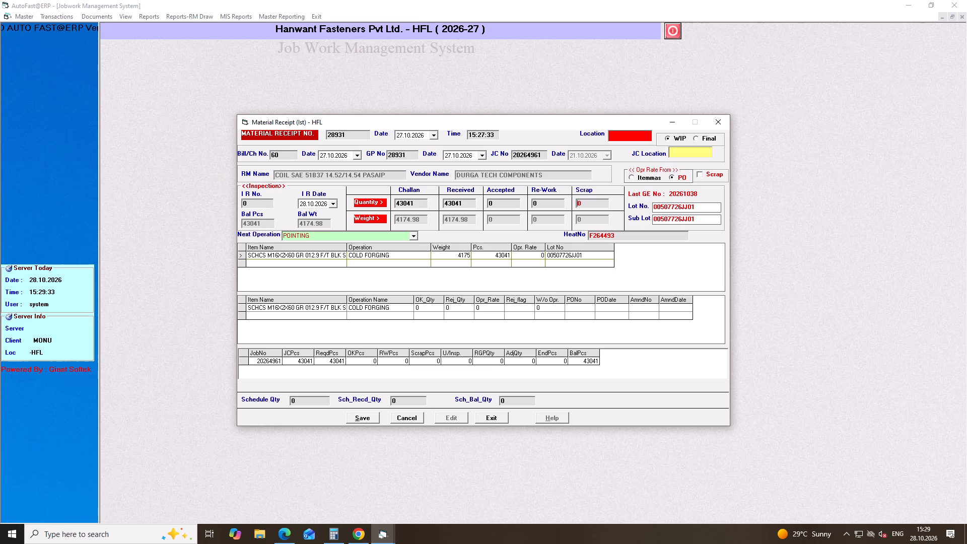
key("Return")
key("Return")
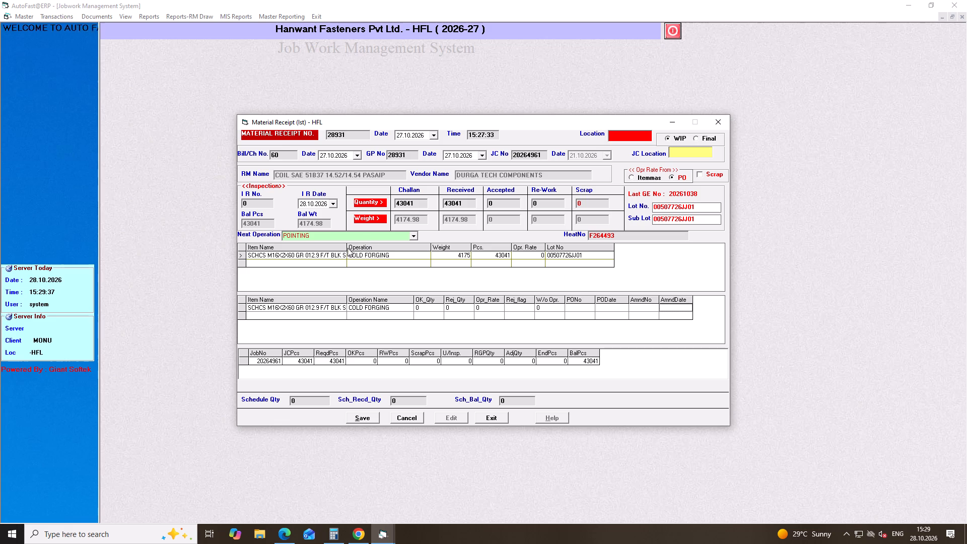
key("Return")
key("Return")
key("Return")
key("Return")
key("Return")
key("Return")
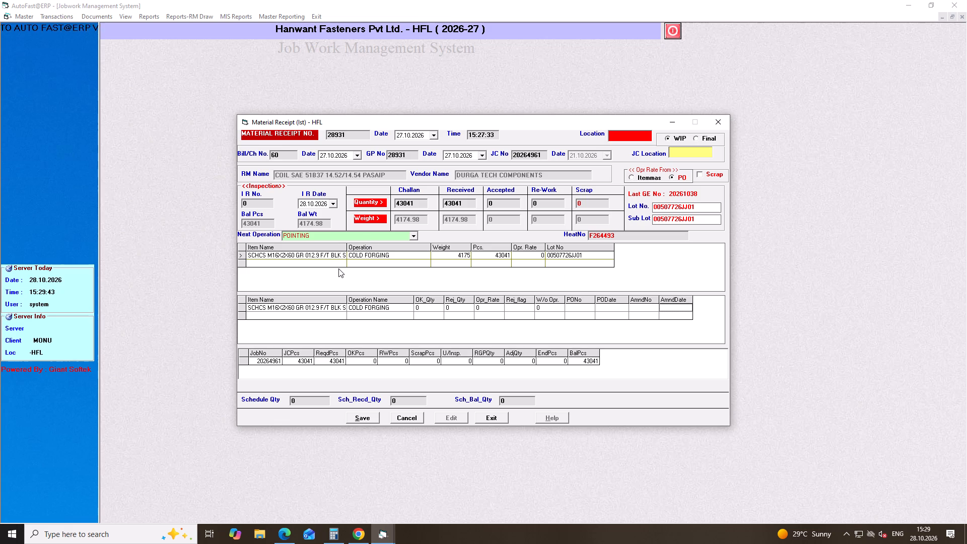
Save material receipt 28931 and close the receipt form.
left_click(359, 416)
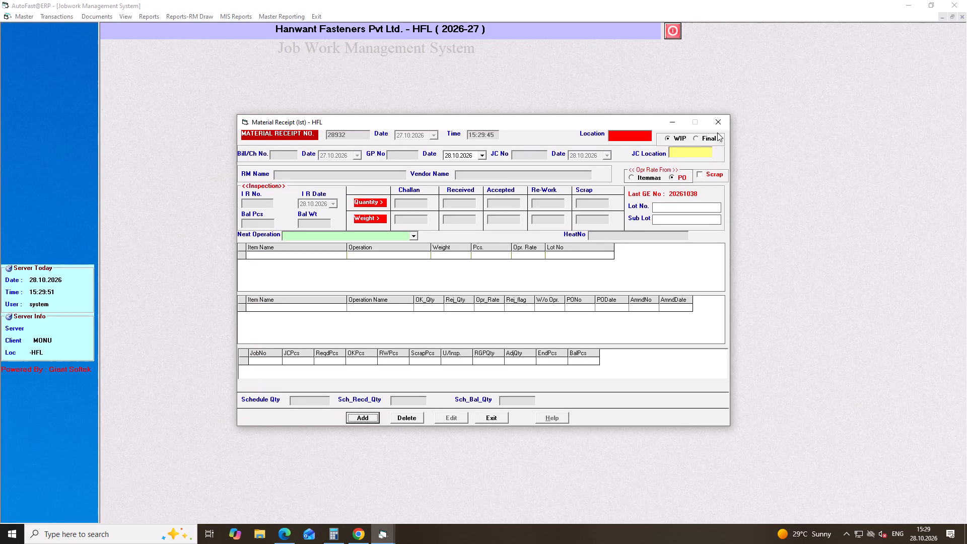
left_click_drag(720, 125, 809, 118)
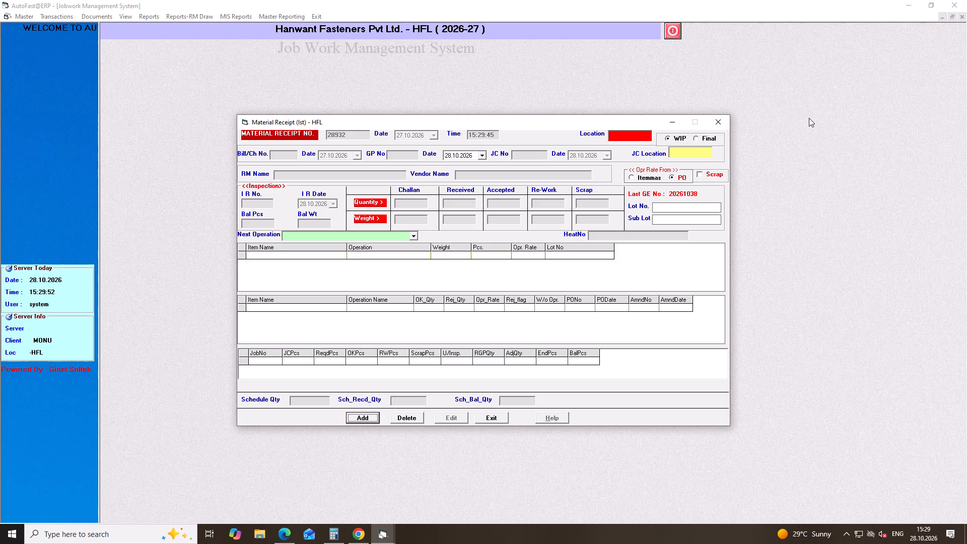
left_click_drag(809, 118, 814, 119)
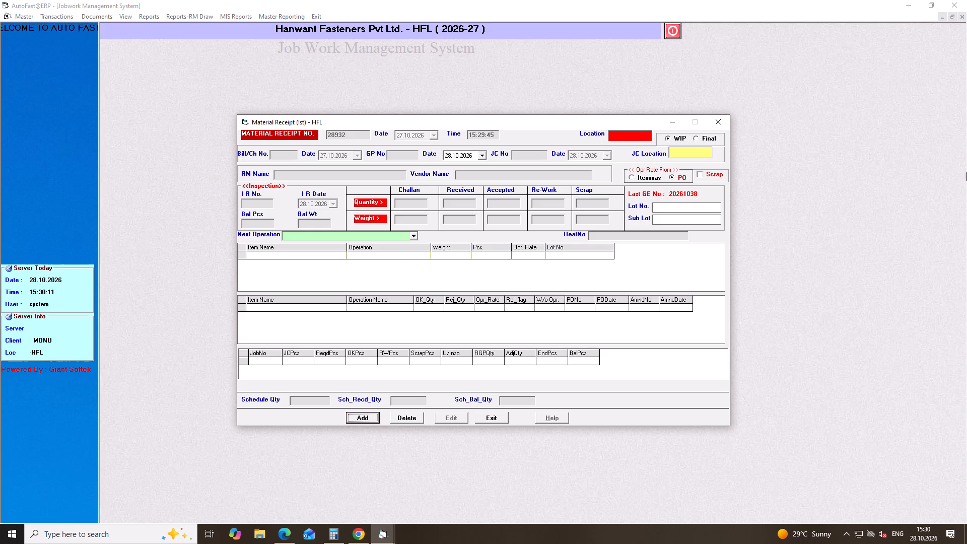
left_click(719, 118)
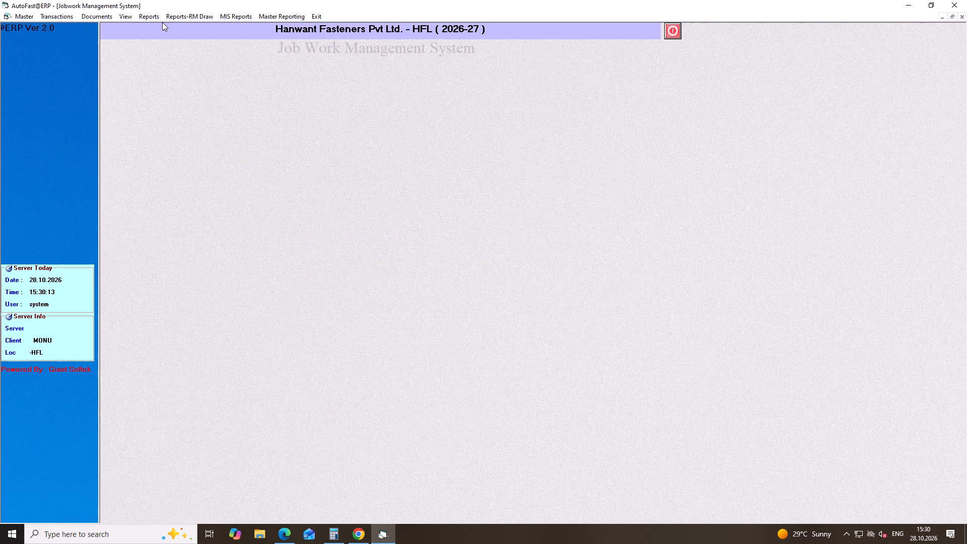
Open receipt 28931 from Durga Tech Components for editing from the list of MRPs pending for inspection.
left_click(123, 19)
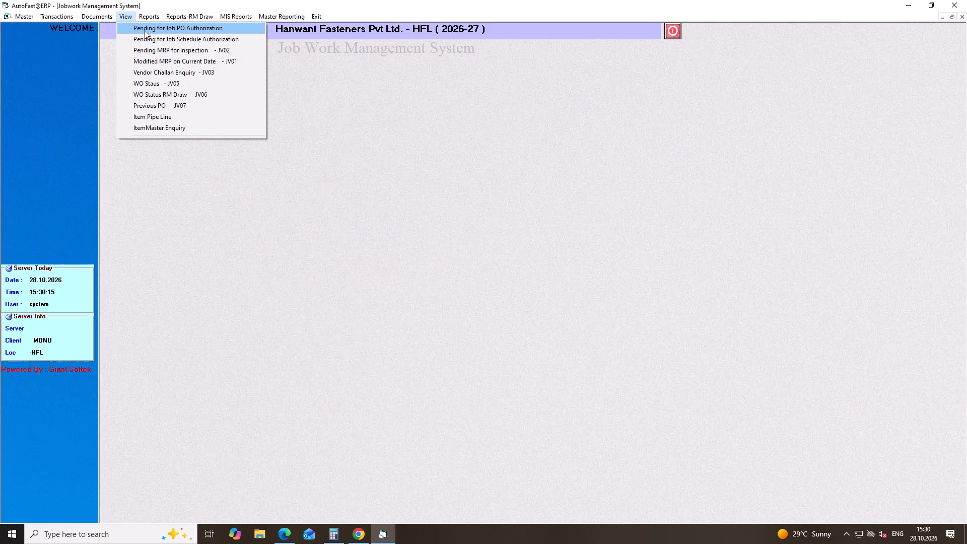
left_click(156, 47)
key("Return")
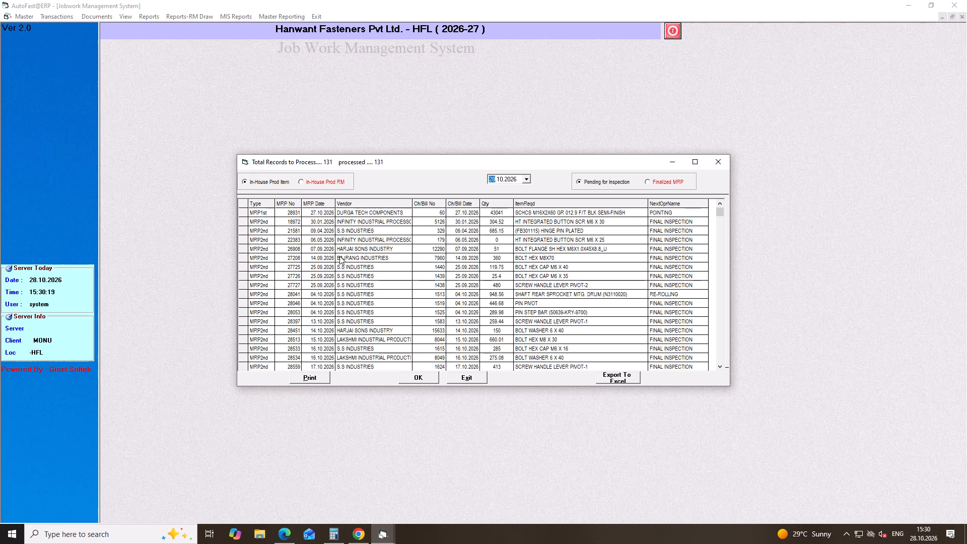
left_click(296, 212)
key("Return")
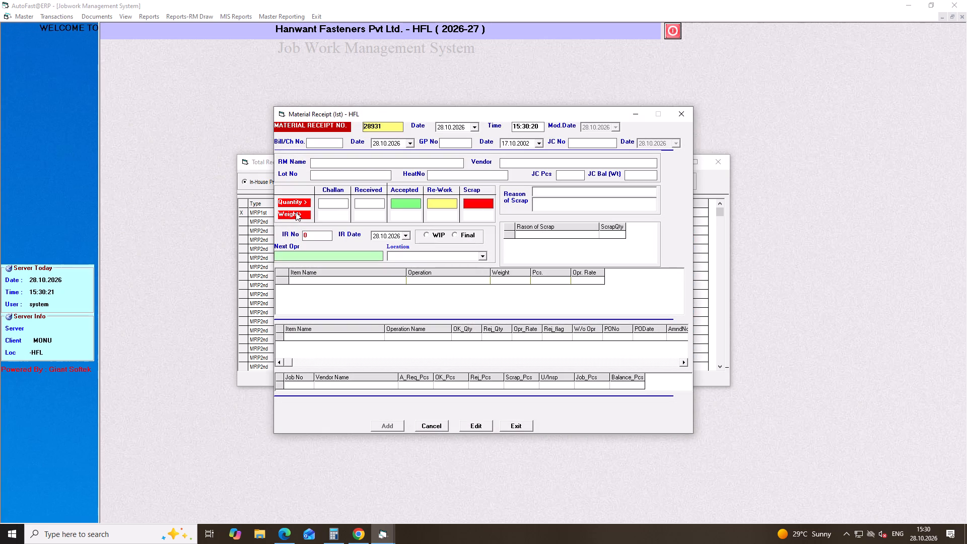
key("Return")
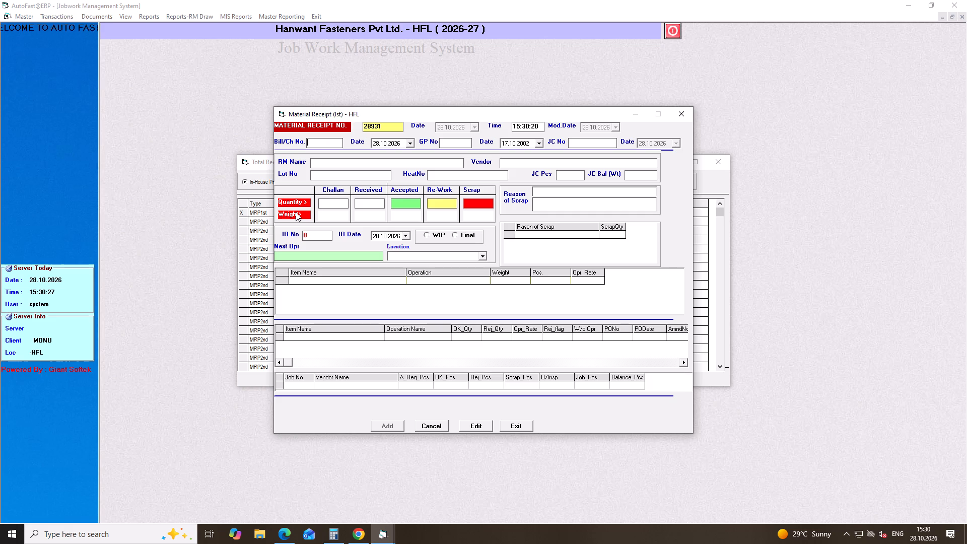
left_click(480, 425)
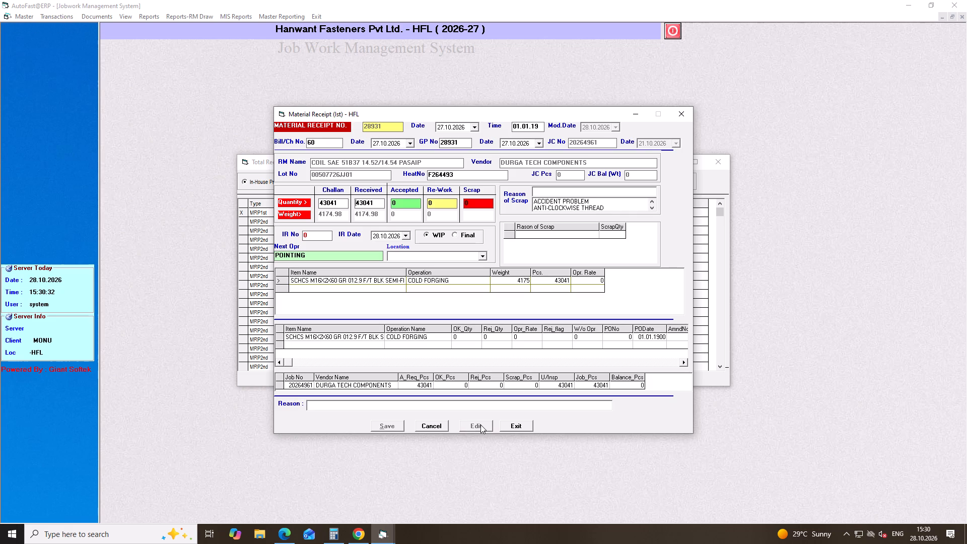
key("Return")
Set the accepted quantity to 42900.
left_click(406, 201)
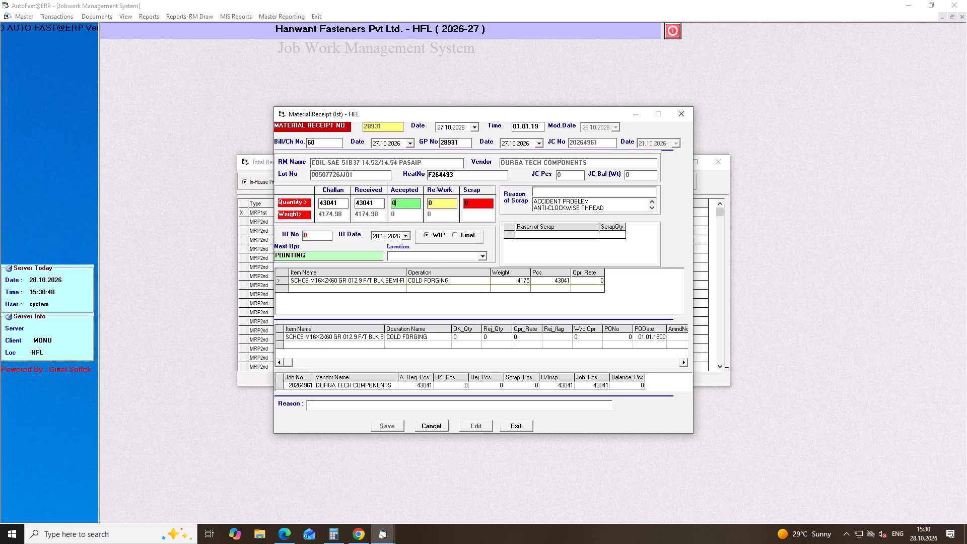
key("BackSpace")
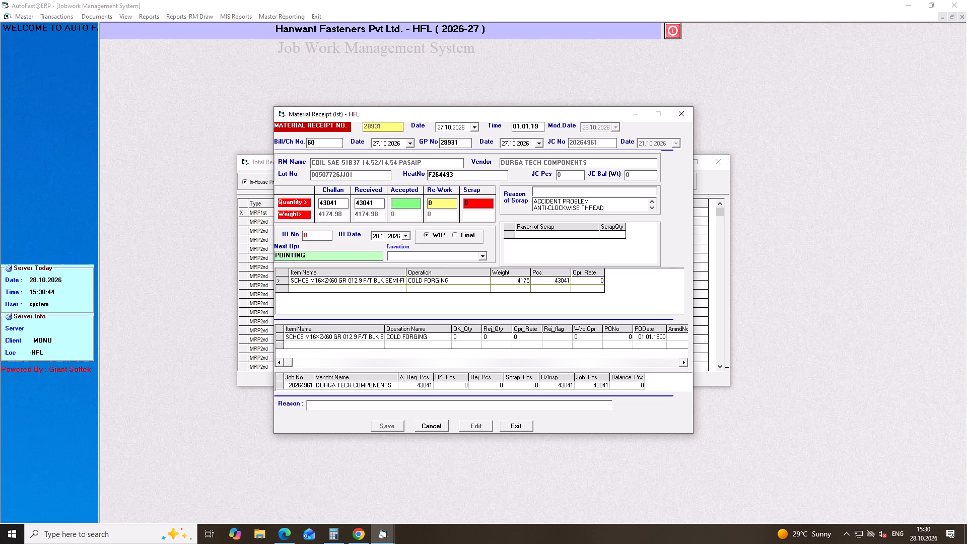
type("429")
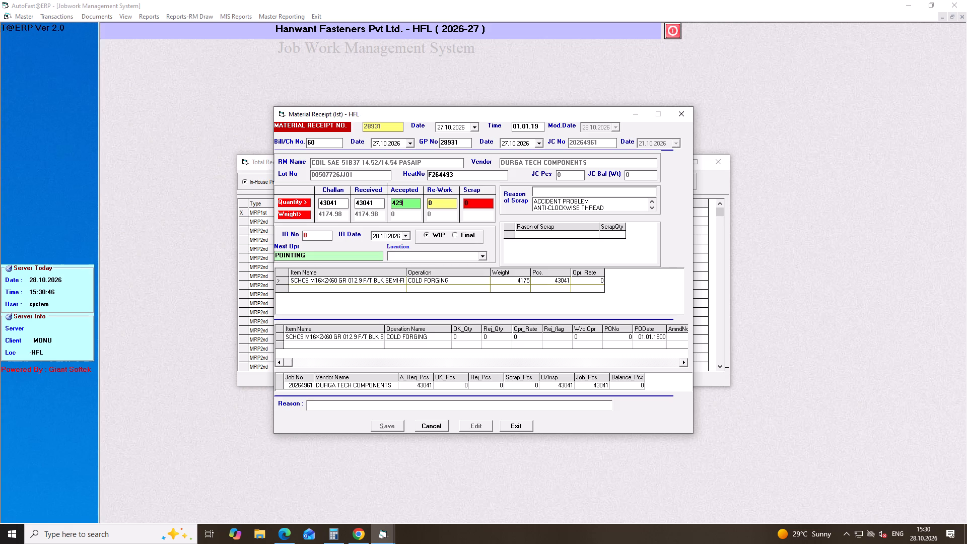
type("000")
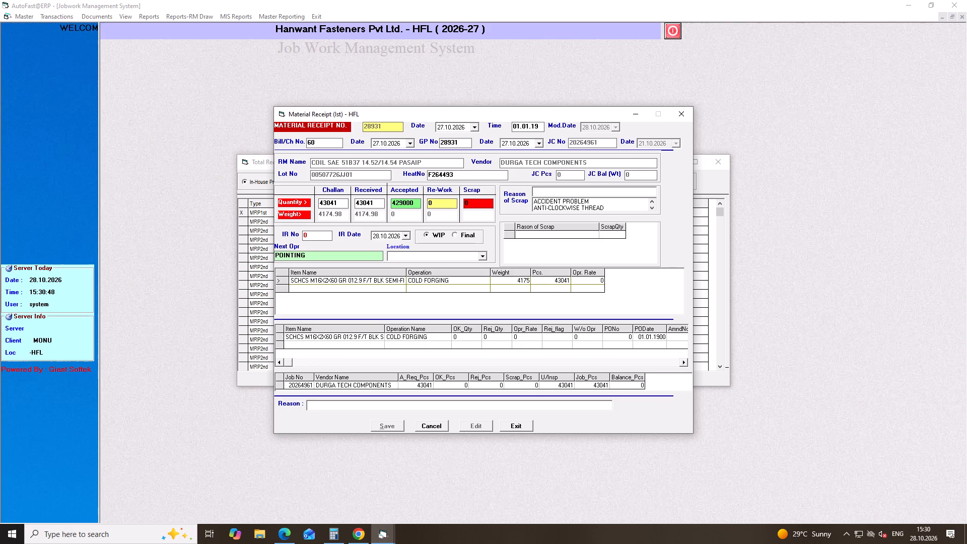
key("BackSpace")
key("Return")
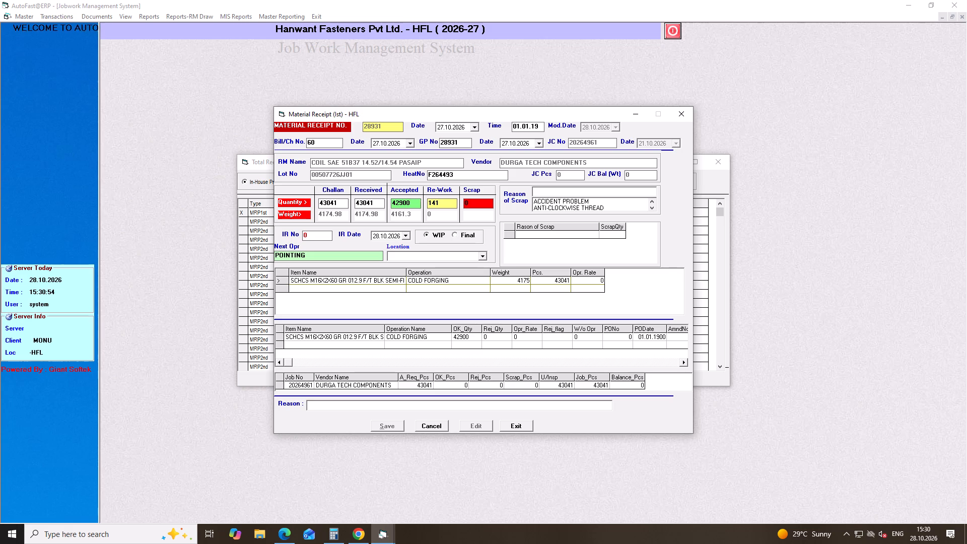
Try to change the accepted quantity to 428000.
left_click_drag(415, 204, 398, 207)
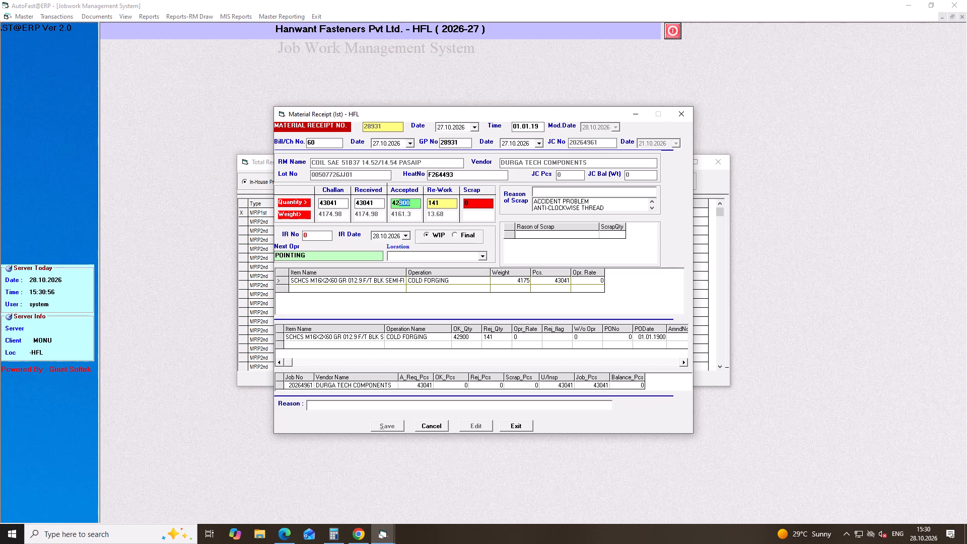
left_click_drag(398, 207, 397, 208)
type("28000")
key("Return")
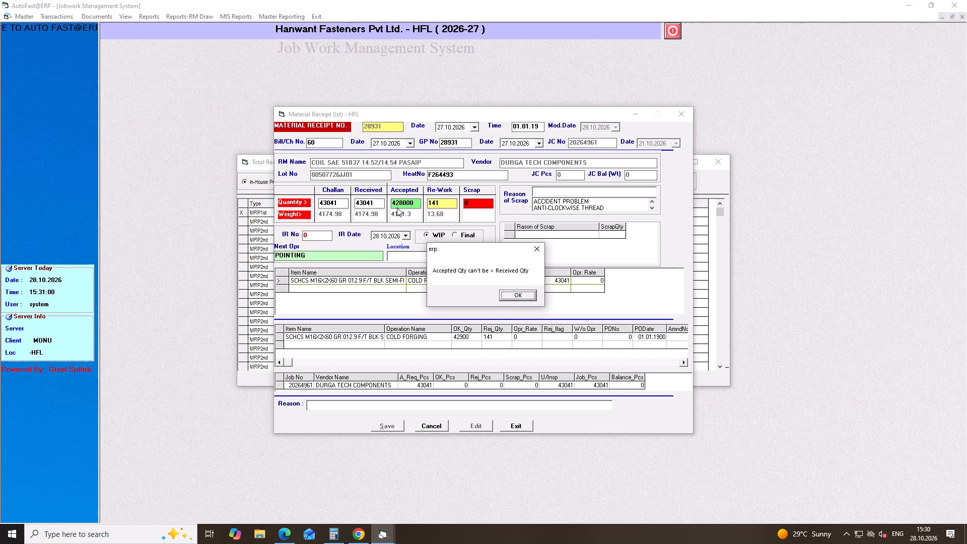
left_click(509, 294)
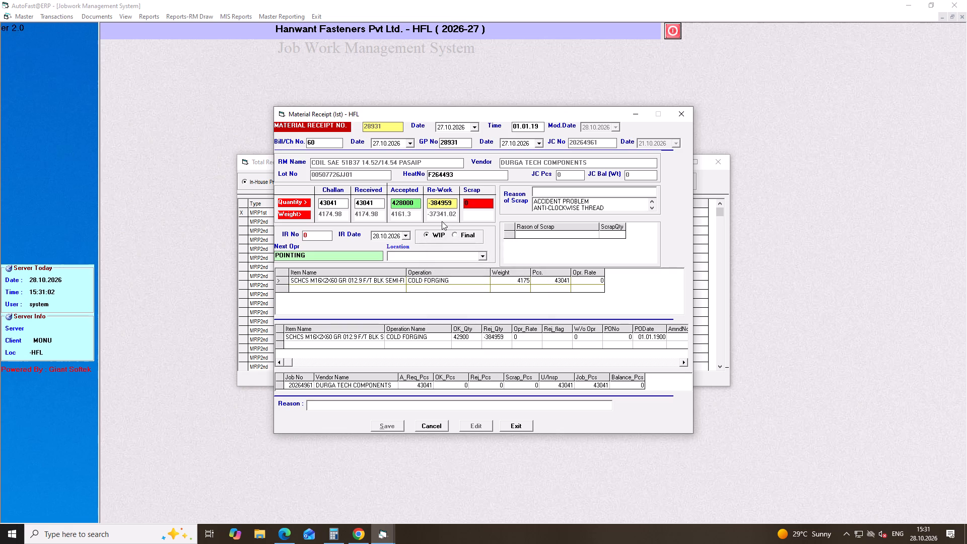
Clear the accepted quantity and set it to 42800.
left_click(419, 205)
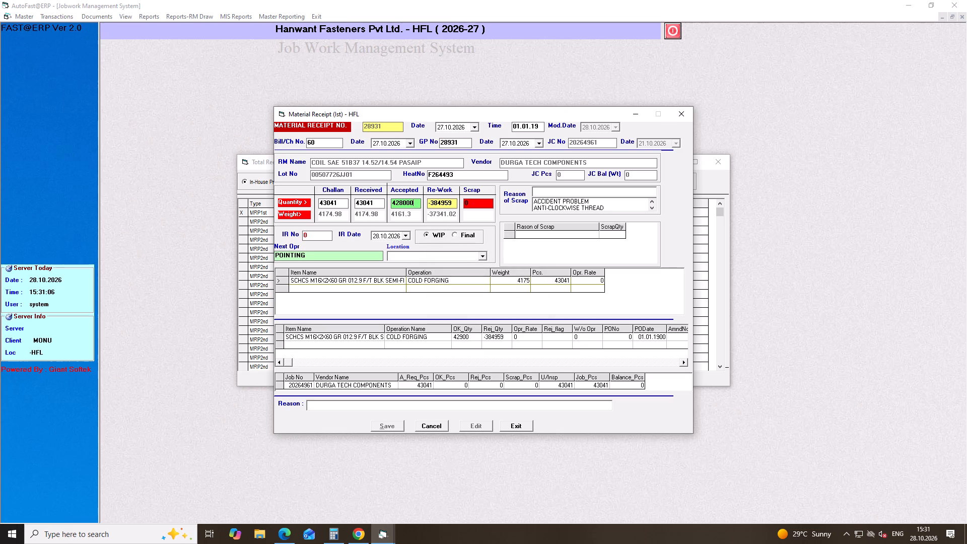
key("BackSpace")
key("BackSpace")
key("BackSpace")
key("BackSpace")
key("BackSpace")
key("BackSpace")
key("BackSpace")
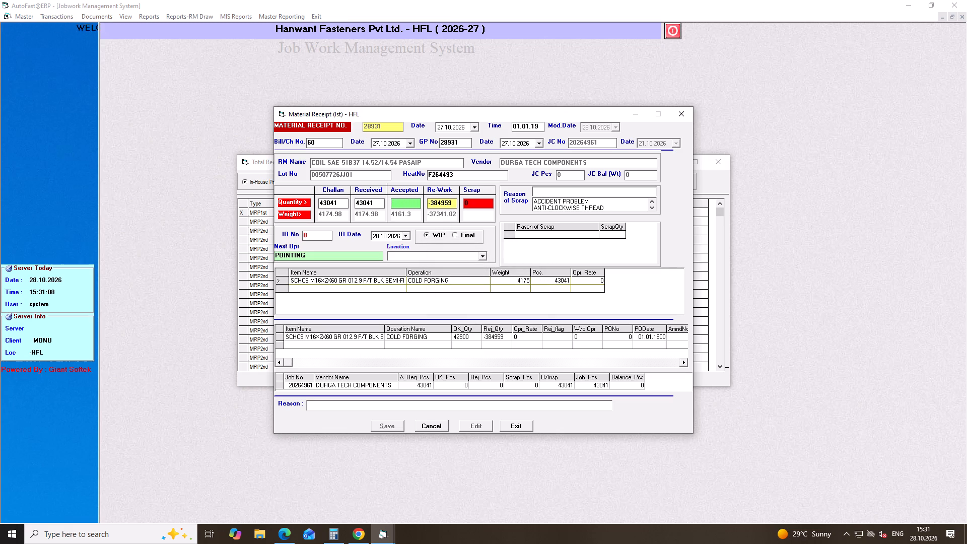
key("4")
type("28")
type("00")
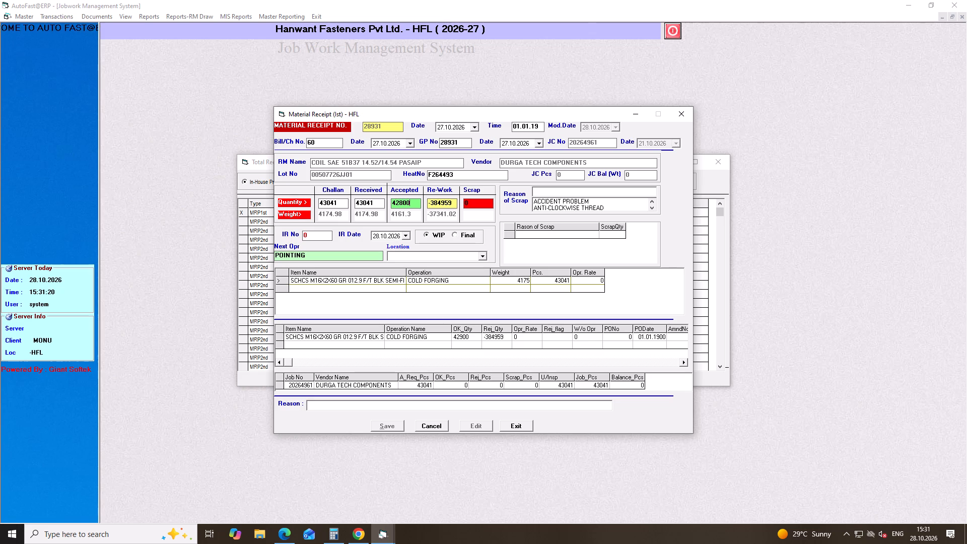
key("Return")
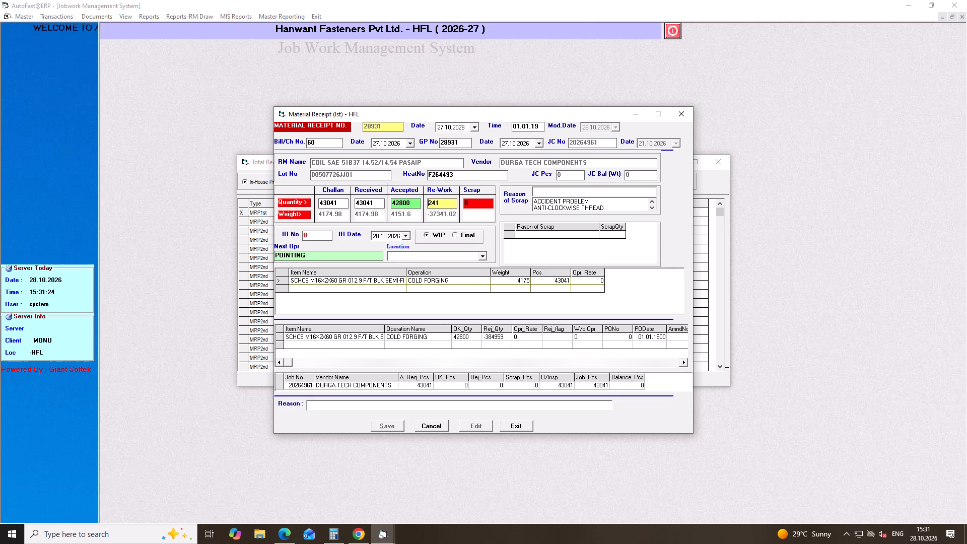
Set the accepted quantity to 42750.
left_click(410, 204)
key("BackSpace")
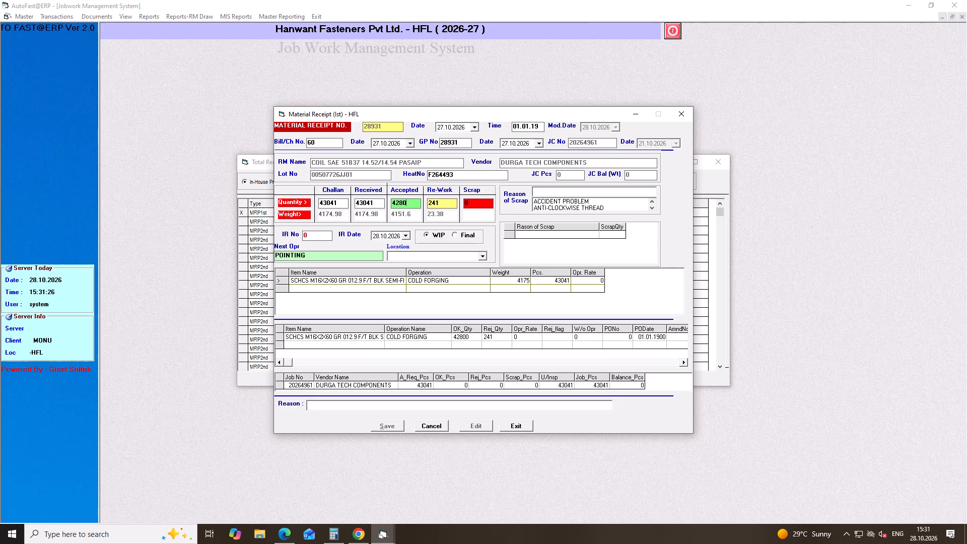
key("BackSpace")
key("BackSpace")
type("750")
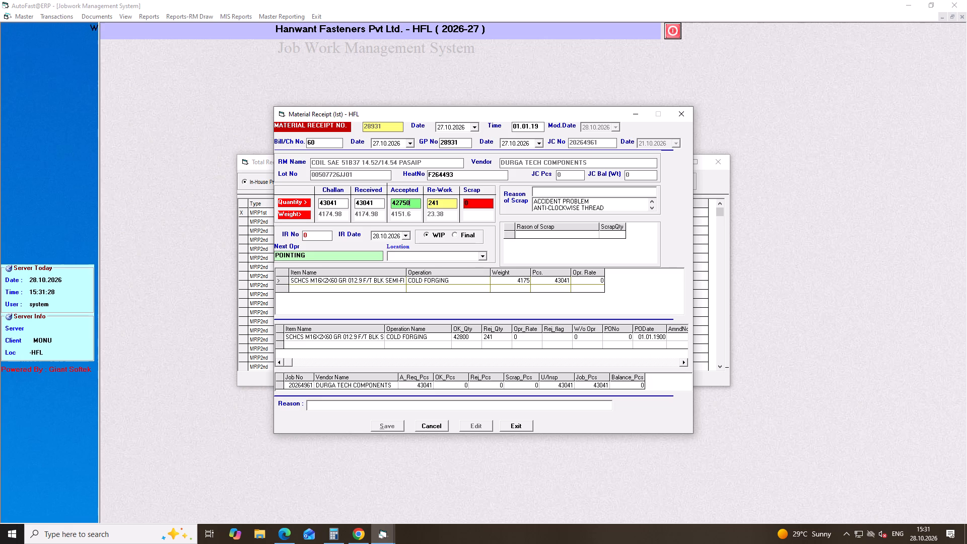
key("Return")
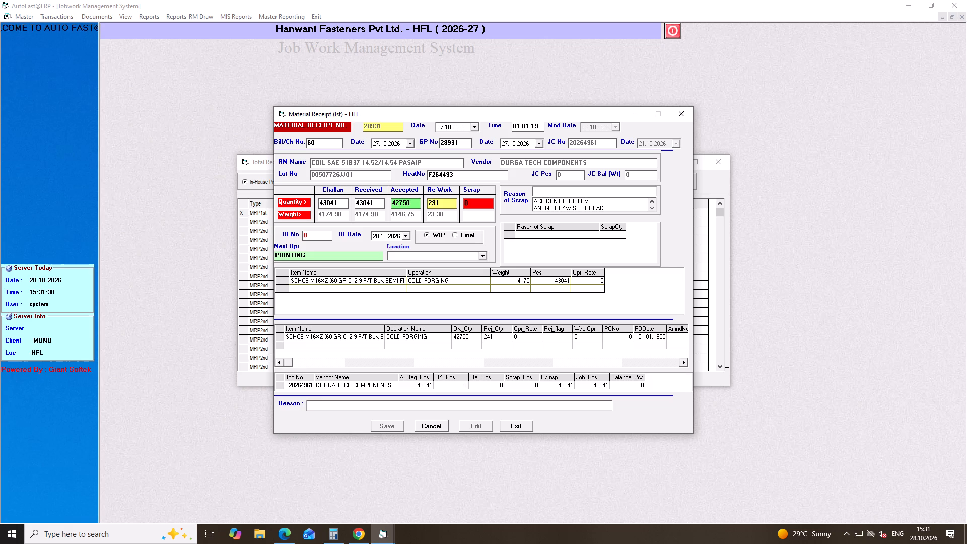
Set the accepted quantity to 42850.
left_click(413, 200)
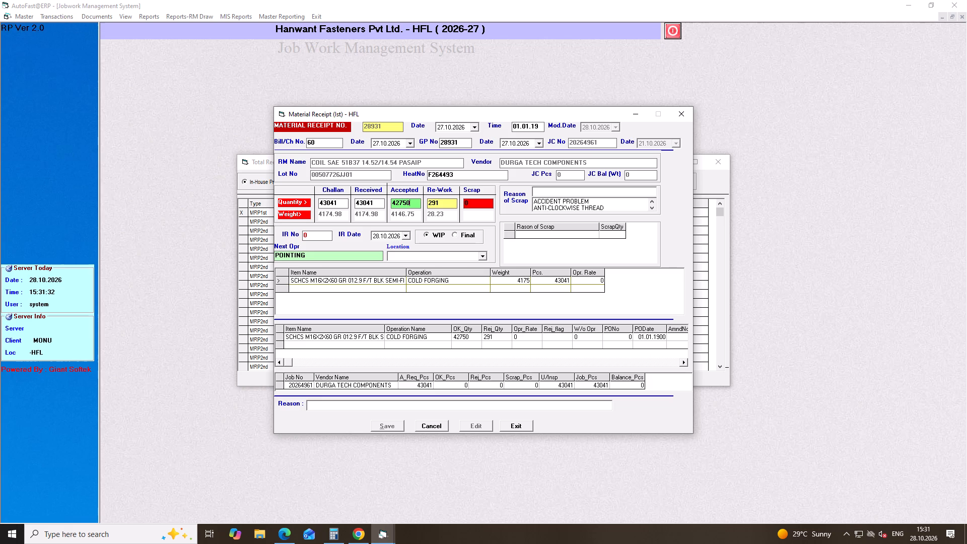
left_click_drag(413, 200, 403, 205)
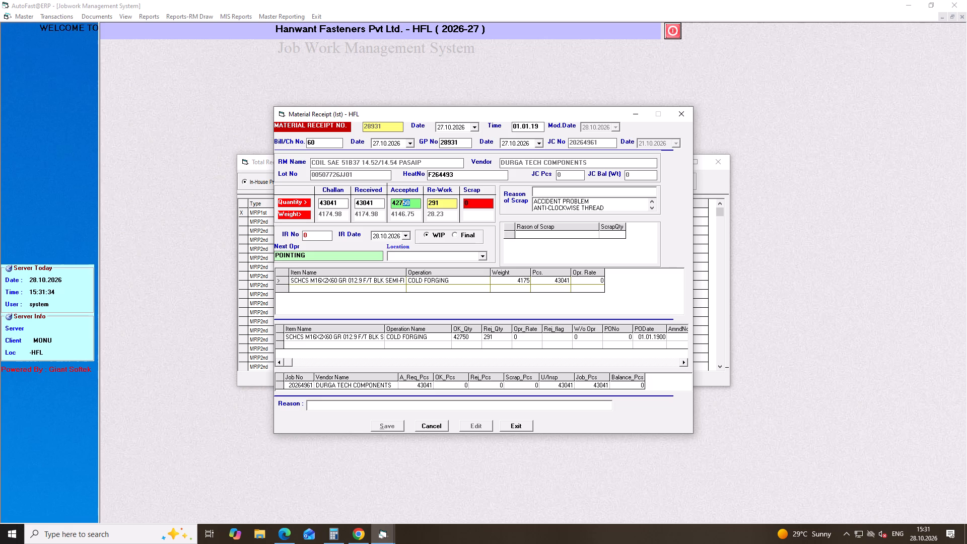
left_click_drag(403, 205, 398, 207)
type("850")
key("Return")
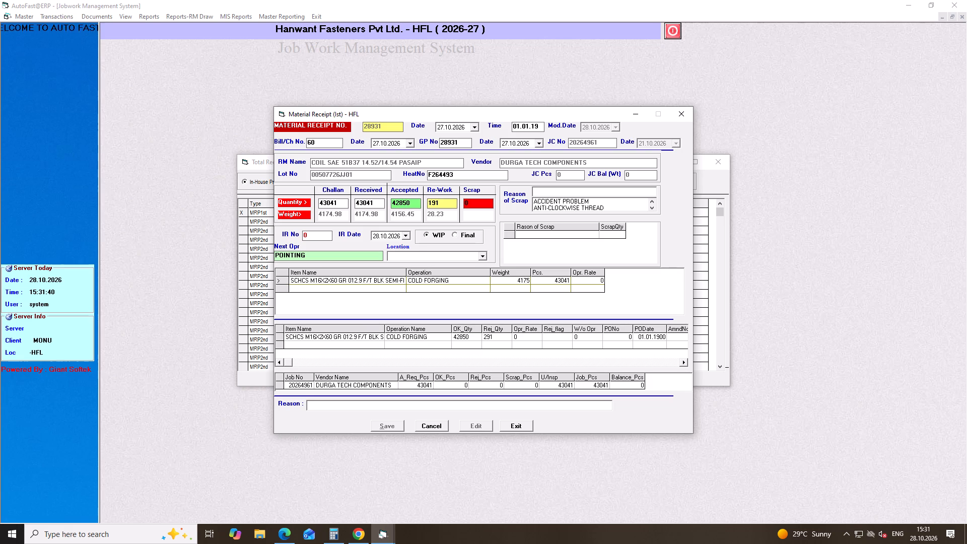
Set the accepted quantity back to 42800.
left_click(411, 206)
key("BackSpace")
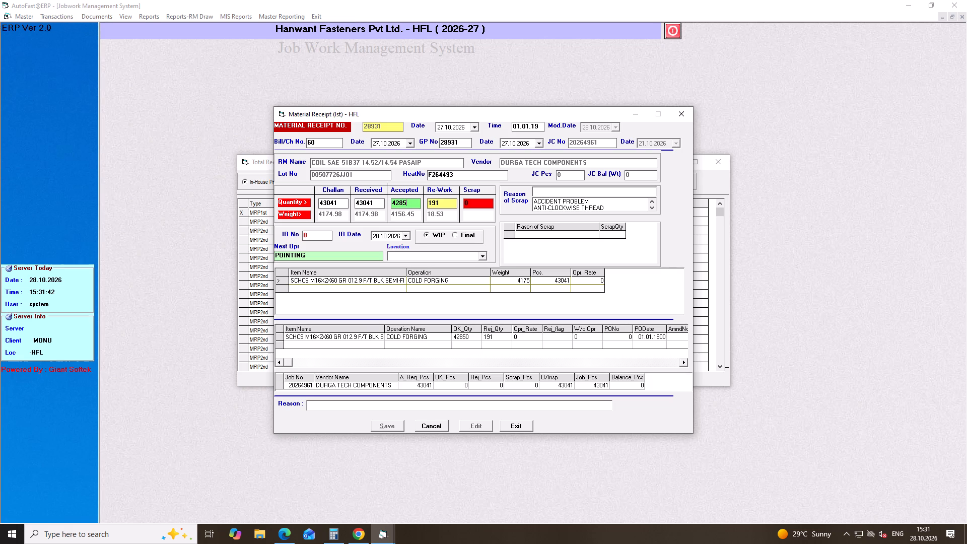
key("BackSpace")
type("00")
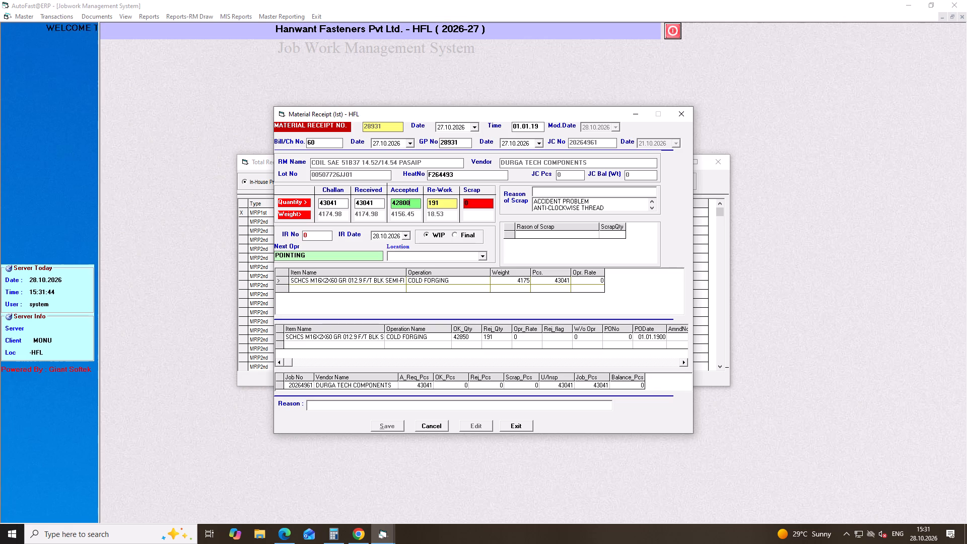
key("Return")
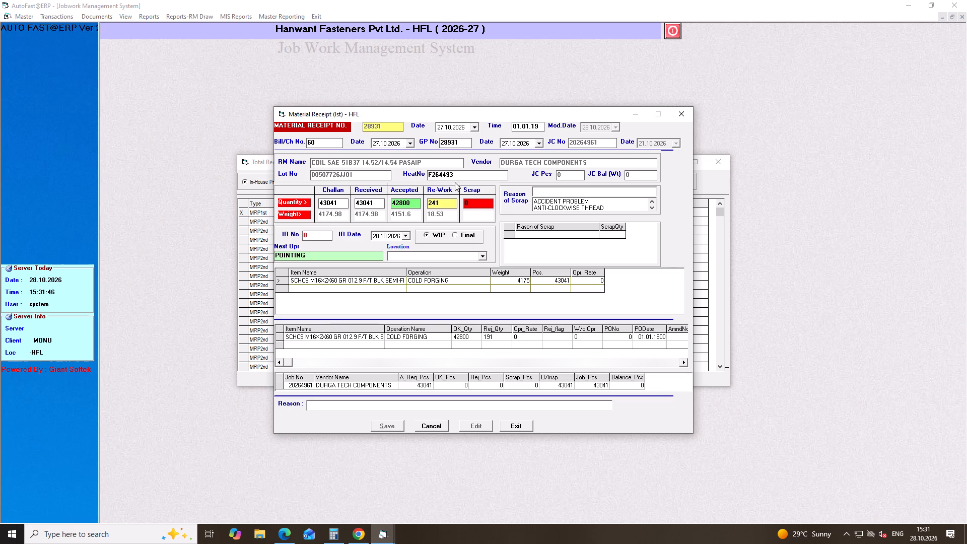
Set the accepted quantity to 42780.
left_click(411, 200)
key("BackSpace")
key("BackSpace")
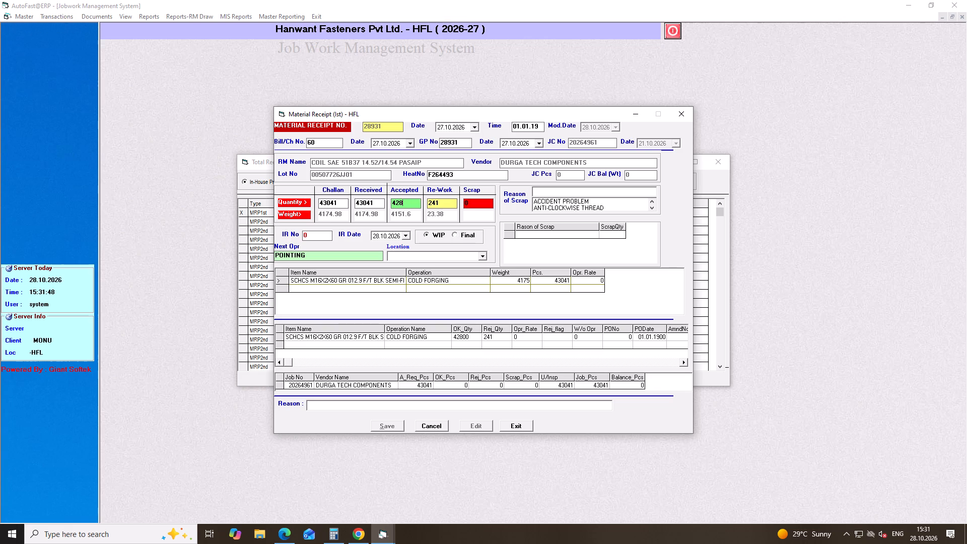
key("BackSpace")
type("780")
key("Return")
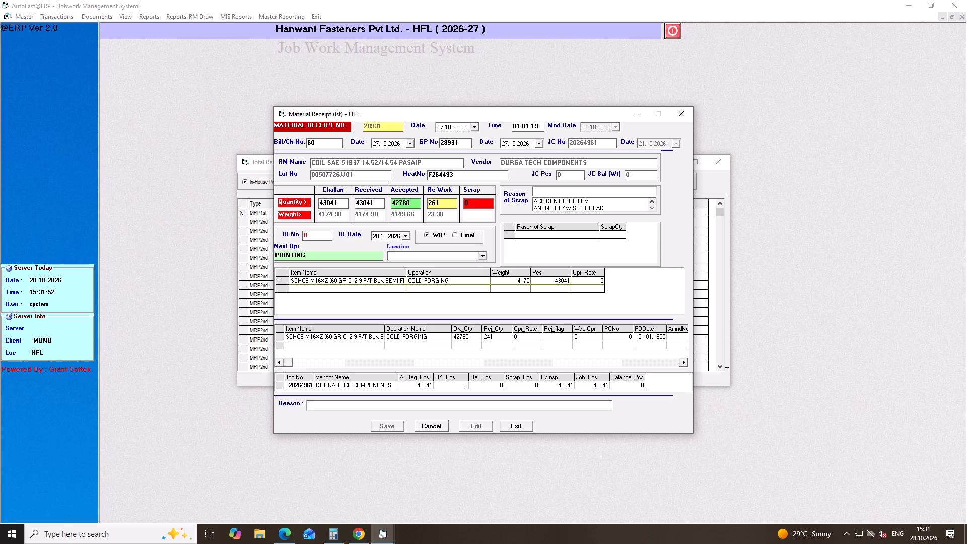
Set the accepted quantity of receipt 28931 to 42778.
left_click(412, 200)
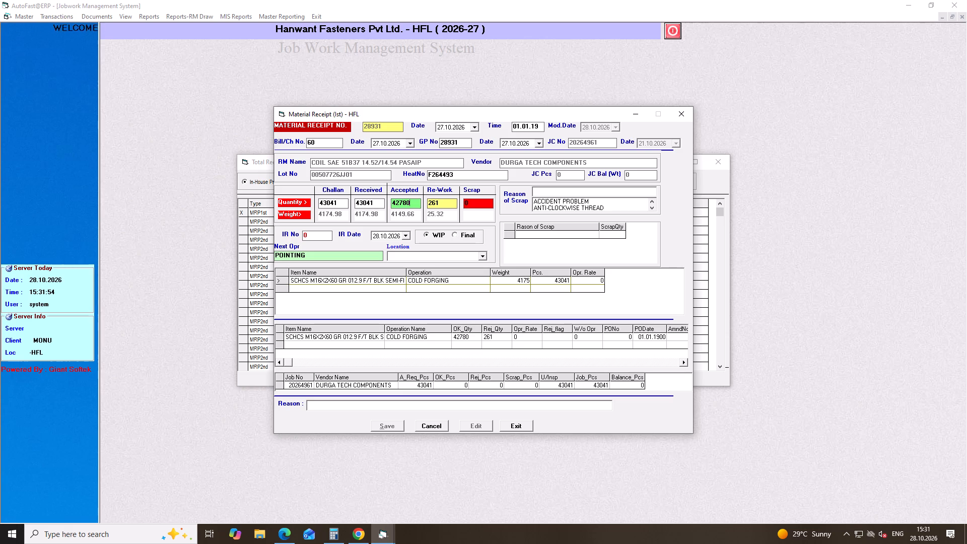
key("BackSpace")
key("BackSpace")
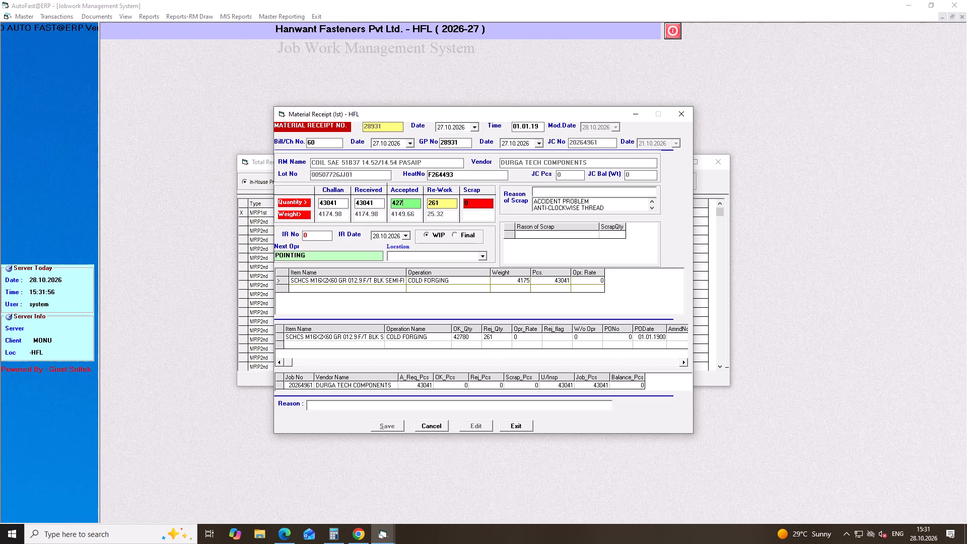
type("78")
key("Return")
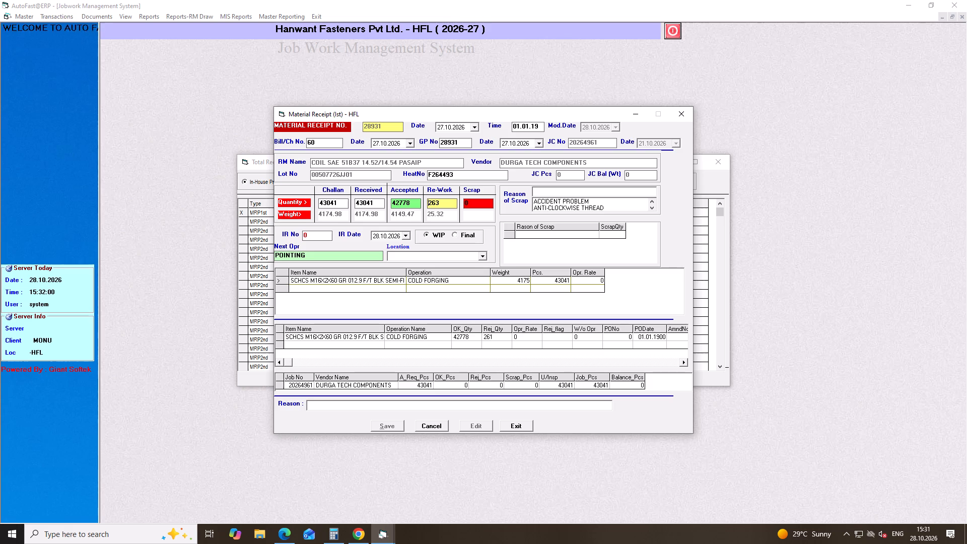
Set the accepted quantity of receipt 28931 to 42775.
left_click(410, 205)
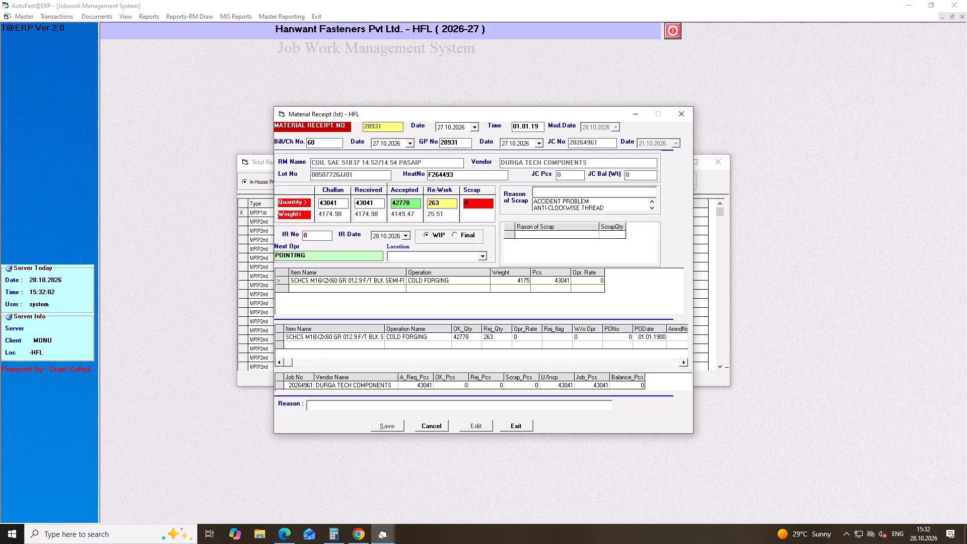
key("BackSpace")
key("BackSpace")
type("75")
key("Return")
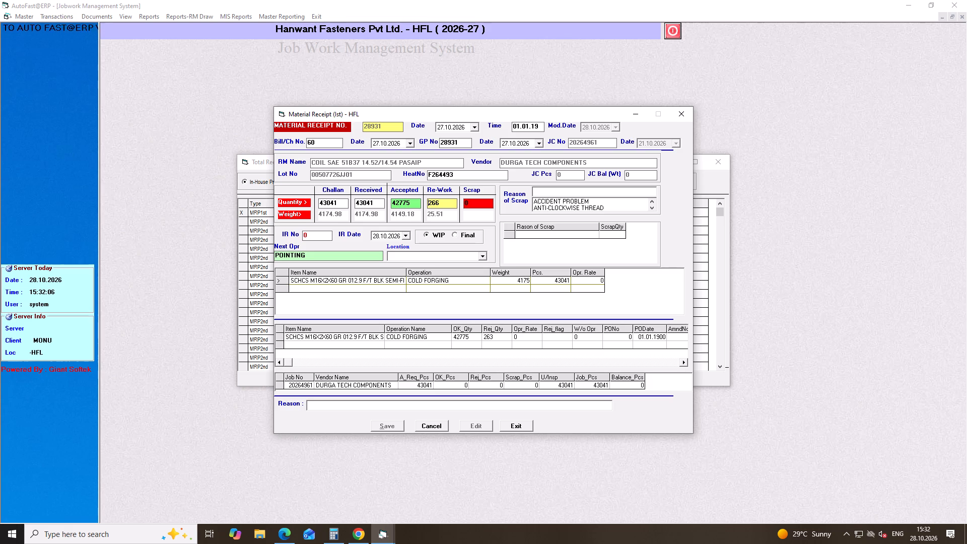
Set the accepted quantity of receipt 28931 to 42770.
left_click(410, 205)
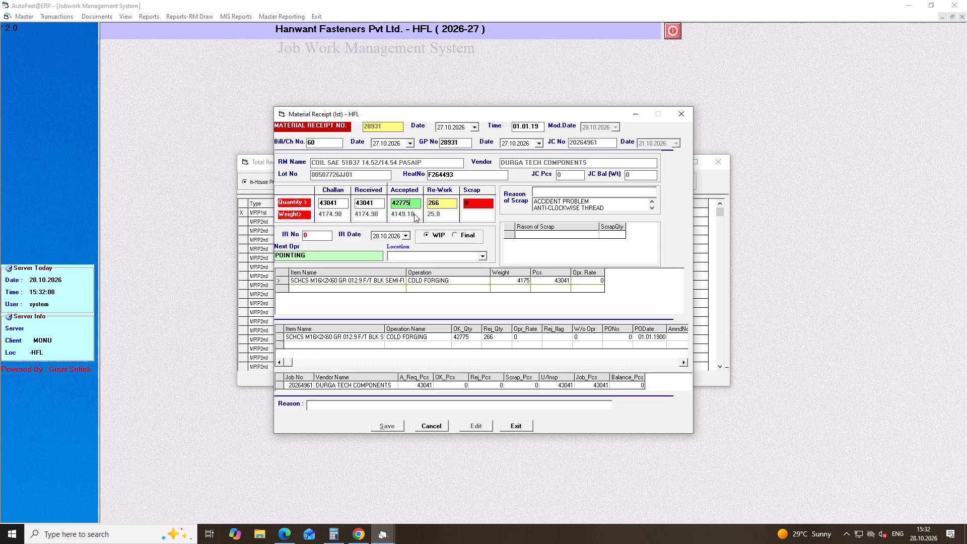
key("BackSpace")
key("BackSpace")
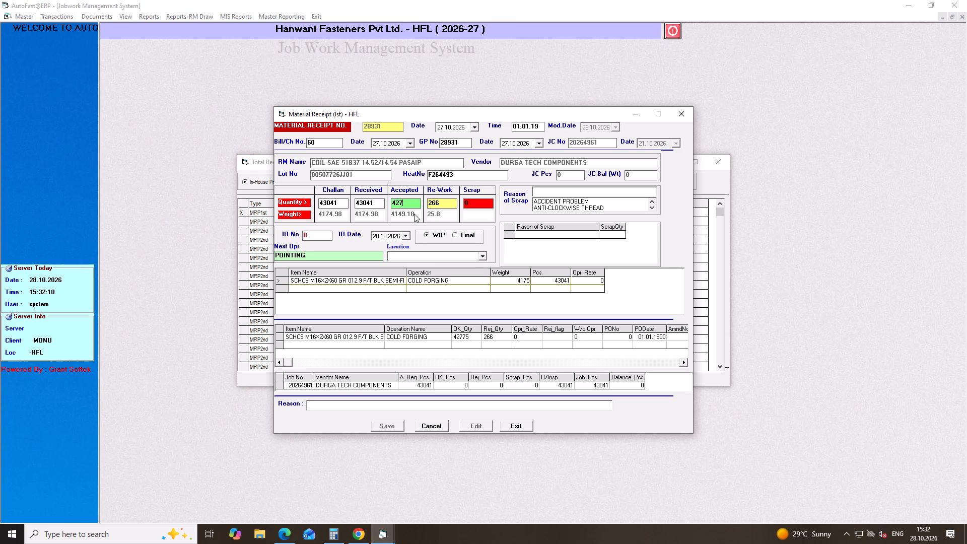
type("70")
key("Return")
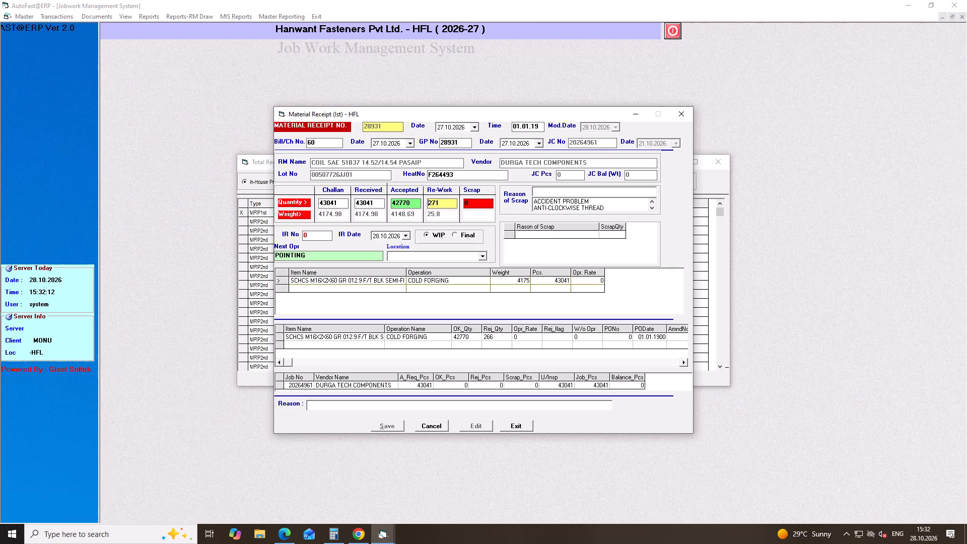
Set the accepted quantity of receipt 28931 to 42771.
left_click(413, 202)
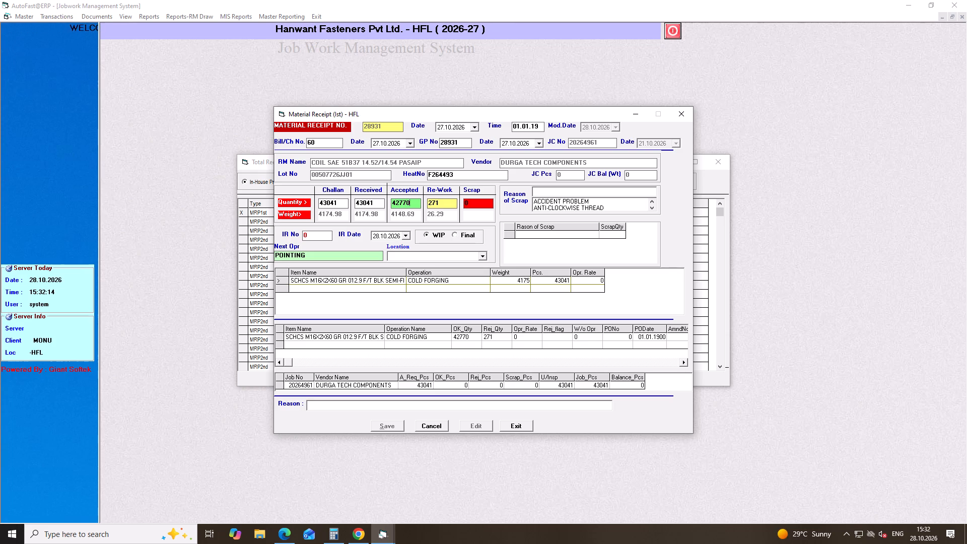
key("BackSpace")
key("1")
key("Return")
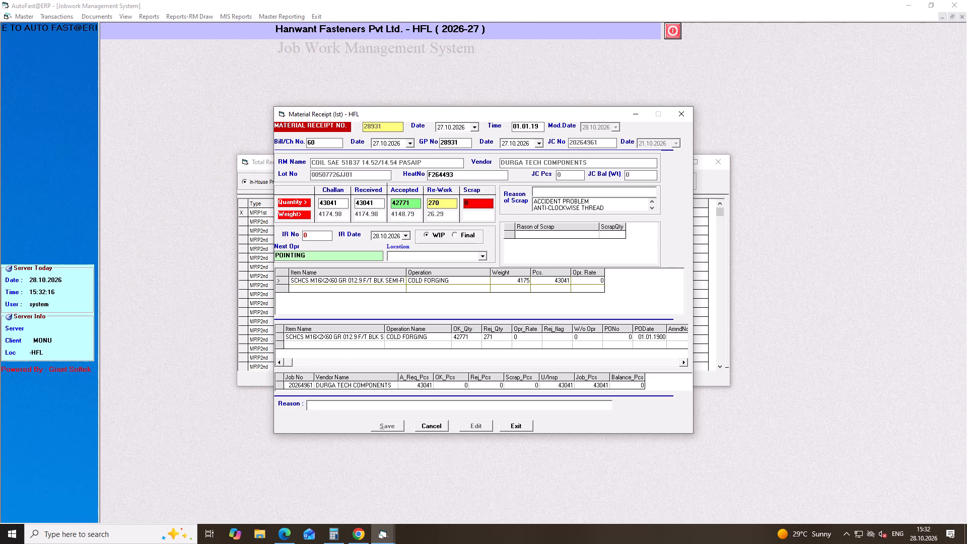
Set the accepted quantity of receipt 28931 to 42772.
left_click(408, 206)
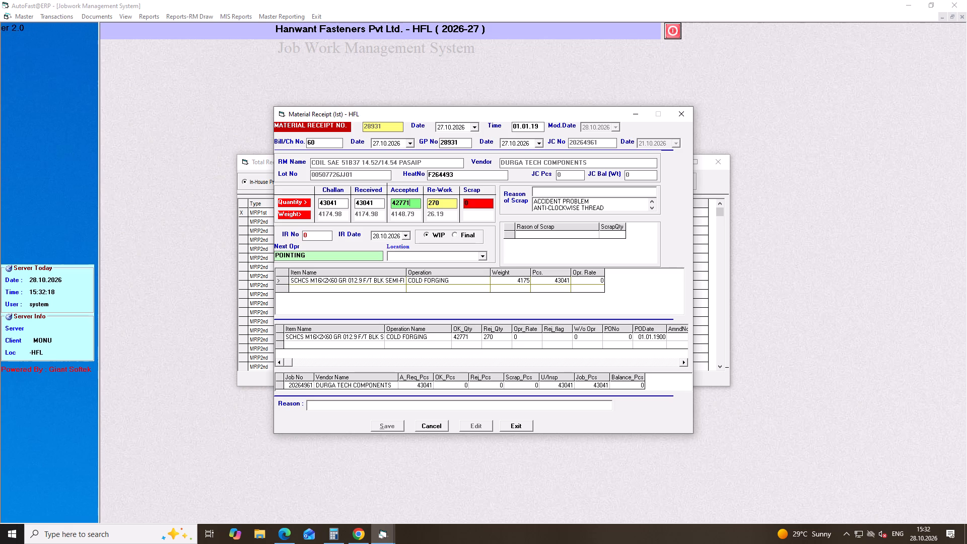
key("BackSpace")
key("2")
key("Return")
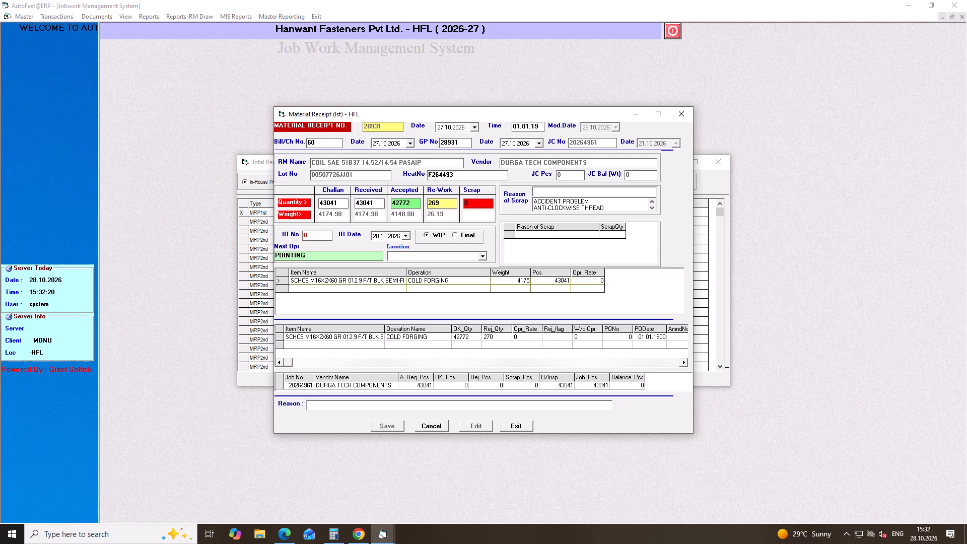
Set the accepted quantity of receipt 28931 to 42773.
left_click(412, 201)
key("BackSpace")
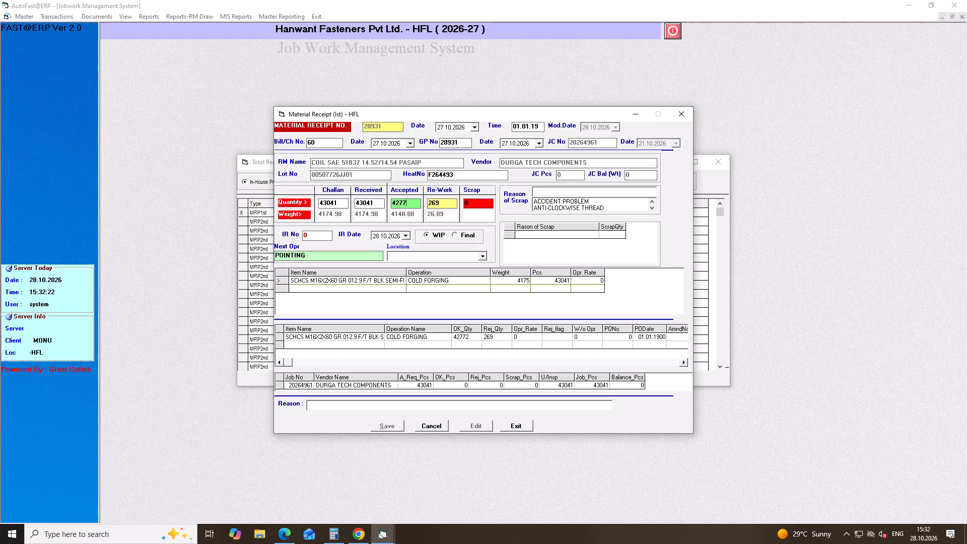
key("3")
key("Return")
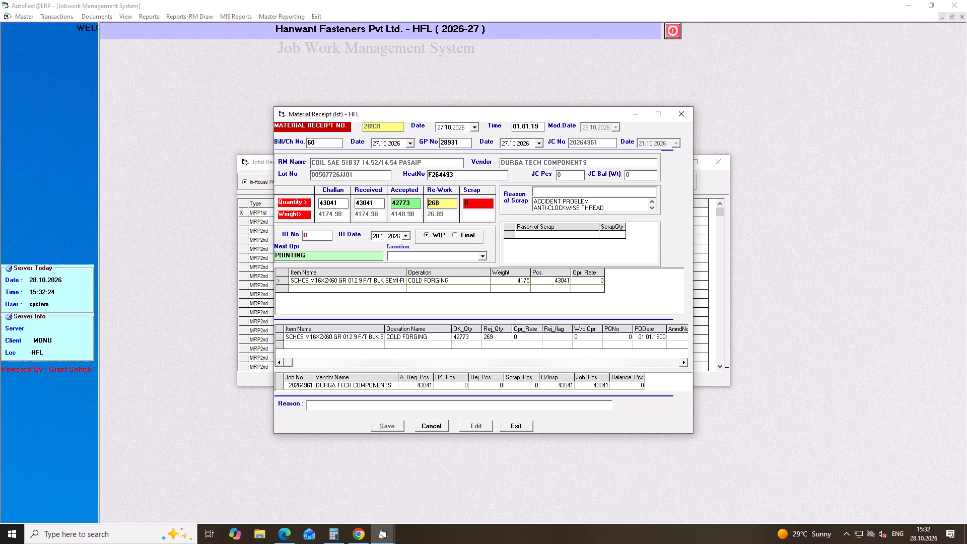
Set the accepted quantity of receipt 28931 to 42774.
left_click(413, 202)
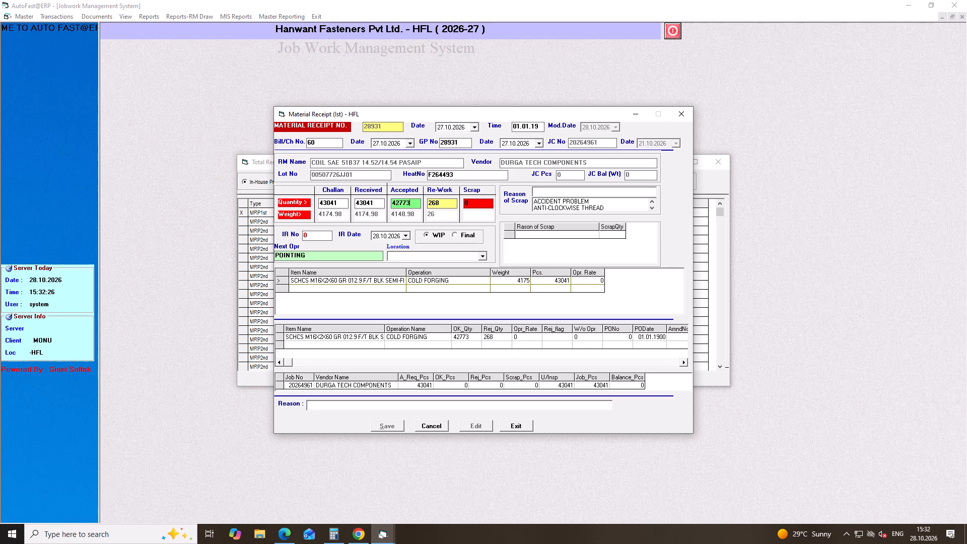
key("BackSpace")
key("4")
key("Return")
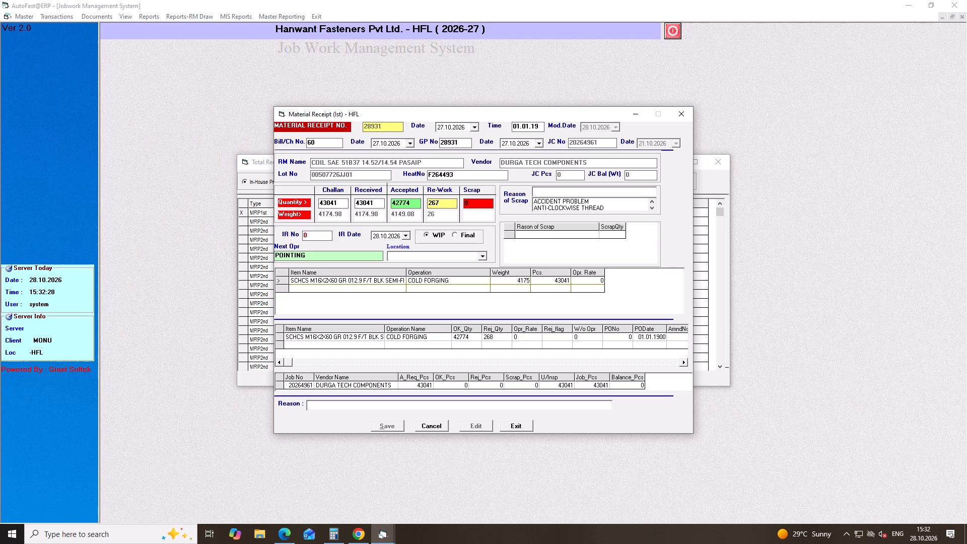
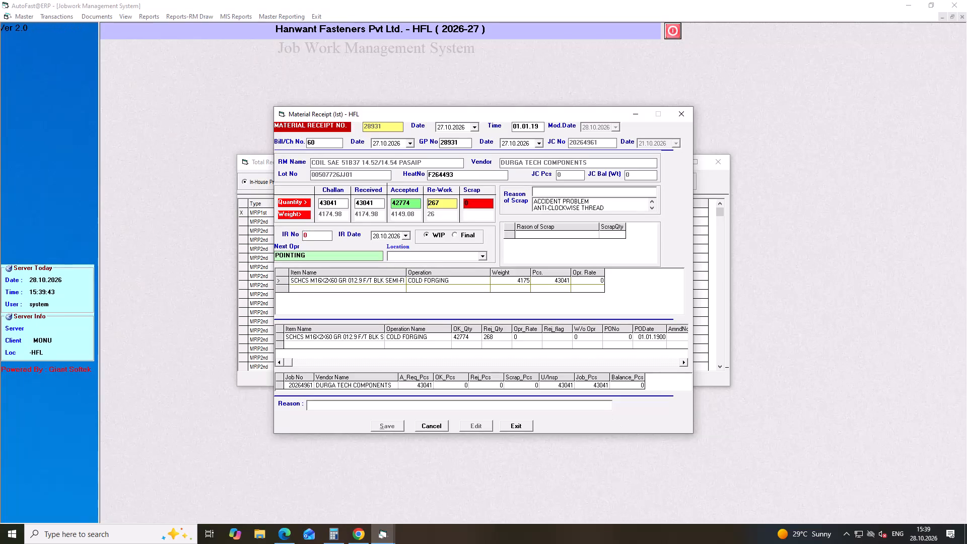
Clear the re-work quantity of receipt 28931 so that its 267 pieces are booked as scrap.
key("Return")
key("Return")
key("Return")
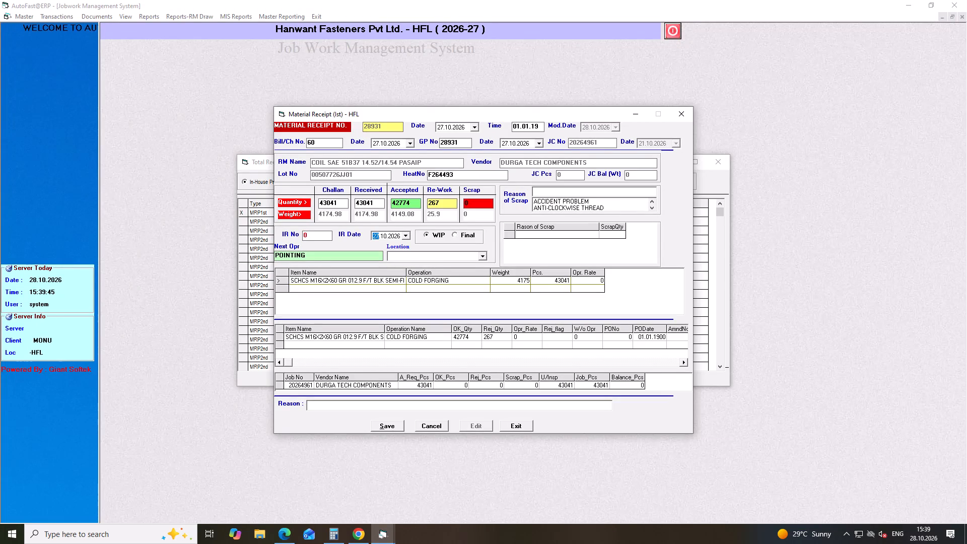
left_click(442, 202)
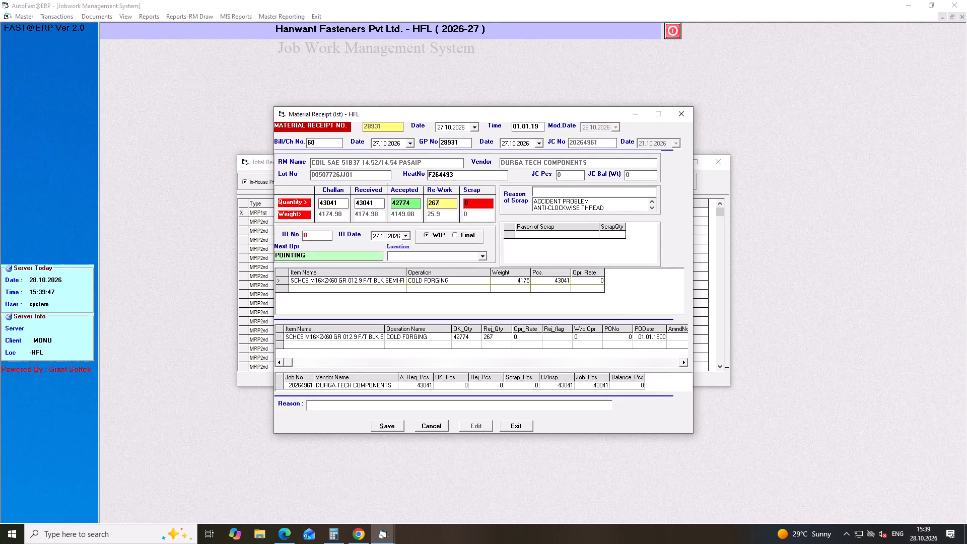
key("BackSpace")
key("BackSpace")
key("BackSpace")
key("BackSpace")
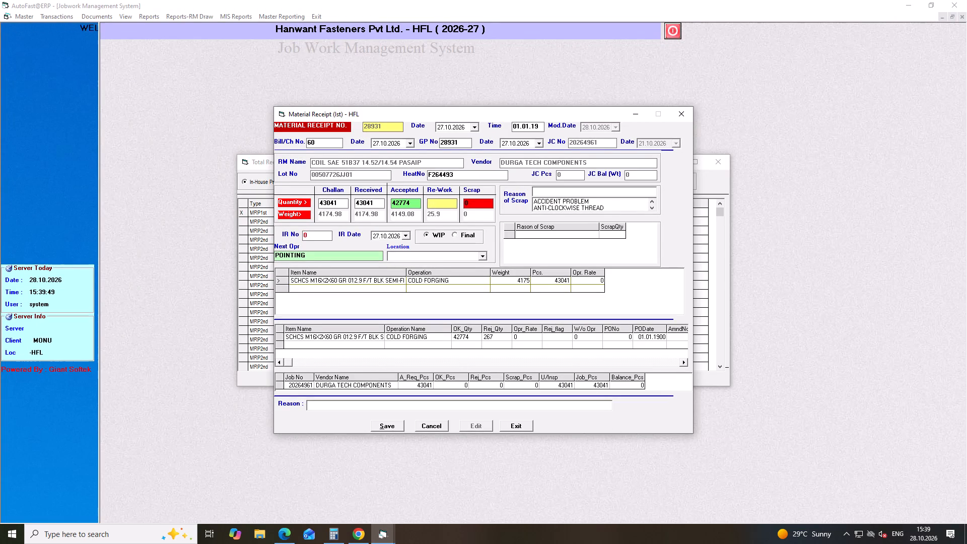
key("Return")
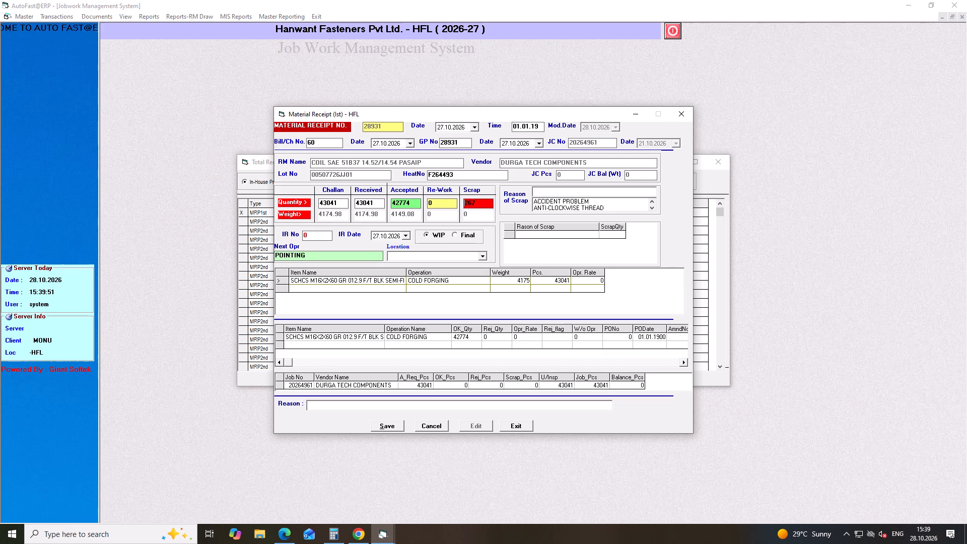
Save material receipt 28931 and close the receipt form and the list of receipts pending for inspection.
key("Return")
key("Return")
key("Return")
key("Return")
key("Return")
key("Return")
key("Return")
key("Return")
key("Return")
key("Return")
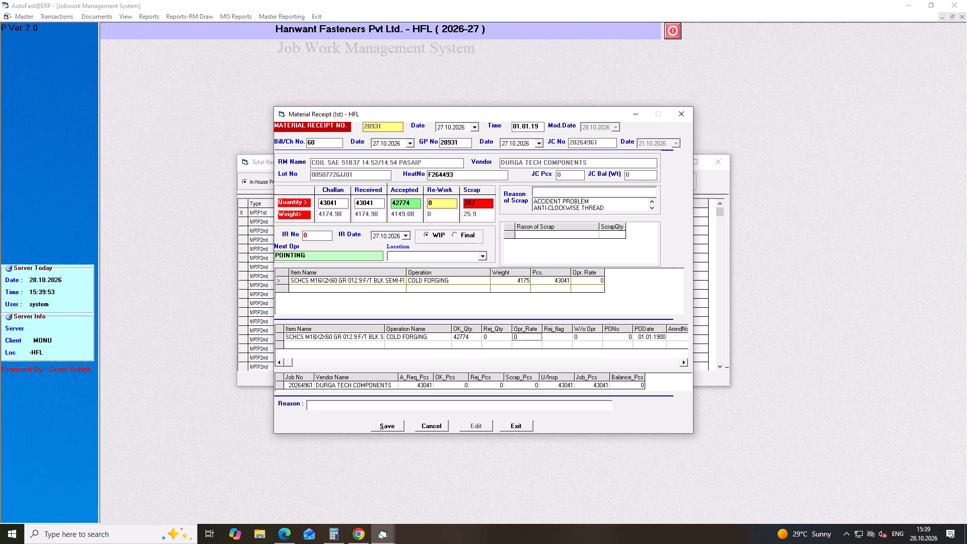
key("Return")
key("Return")
key("Return")
key("Return")
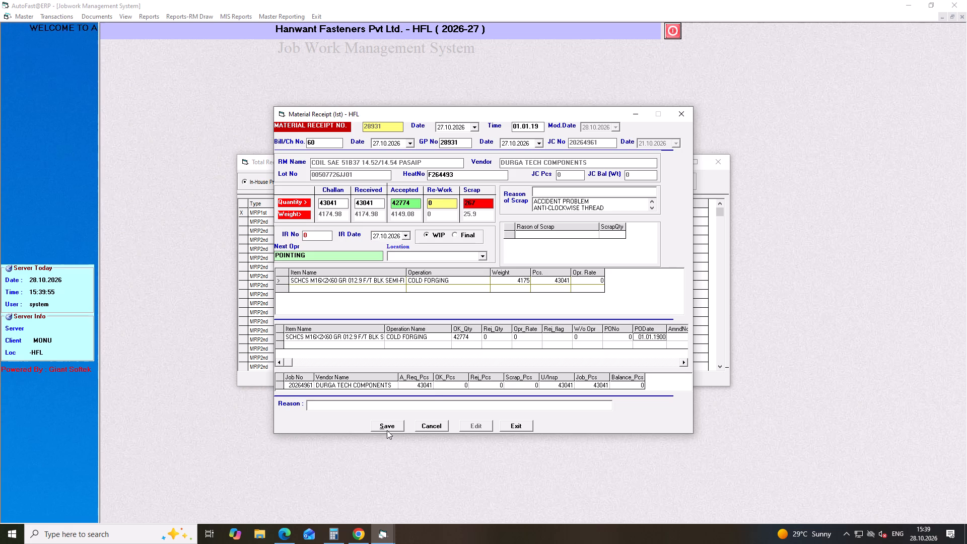
left_click(387, 428)
left_click(509, 301)
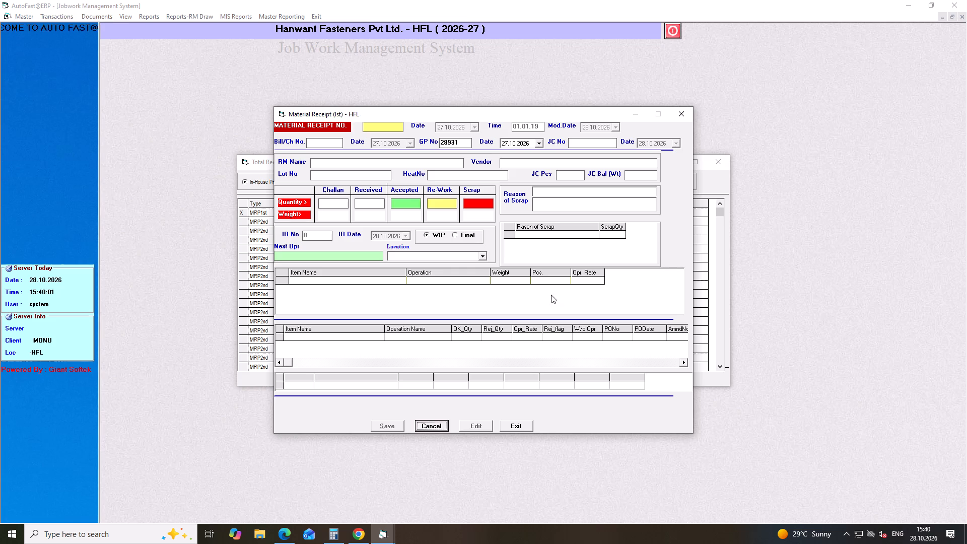
left_click(683, 113)
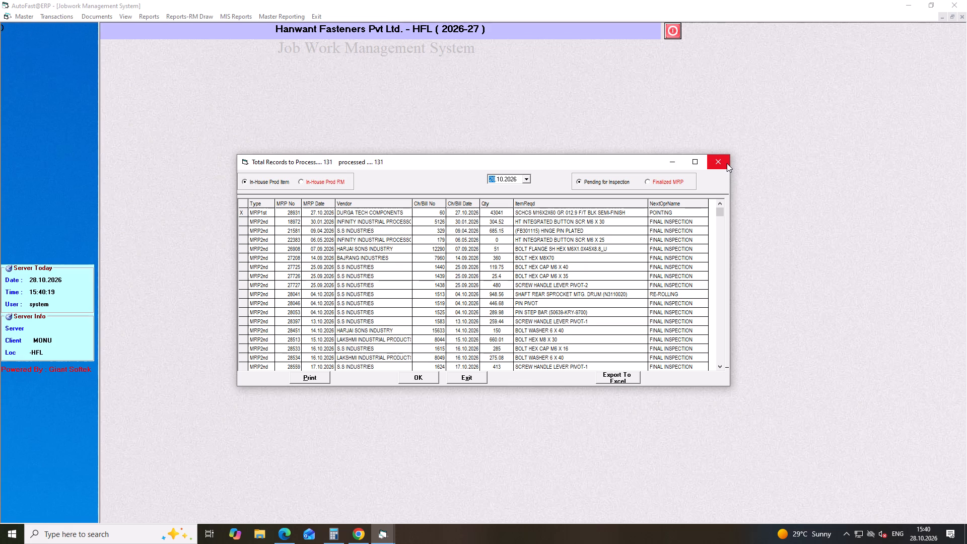
left_click(720, 158)
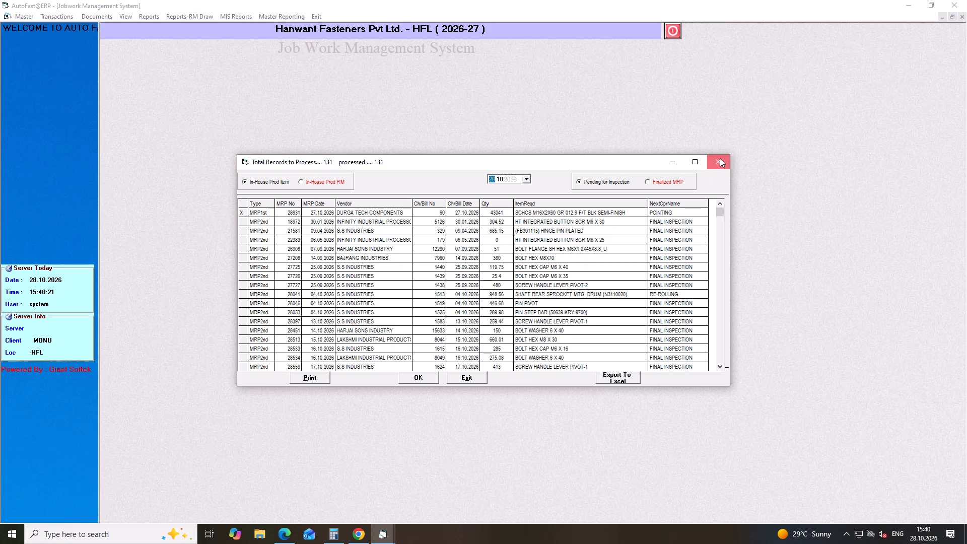
Exit the Job Work Management System and return to the modules menu.
left_click(54, 17)
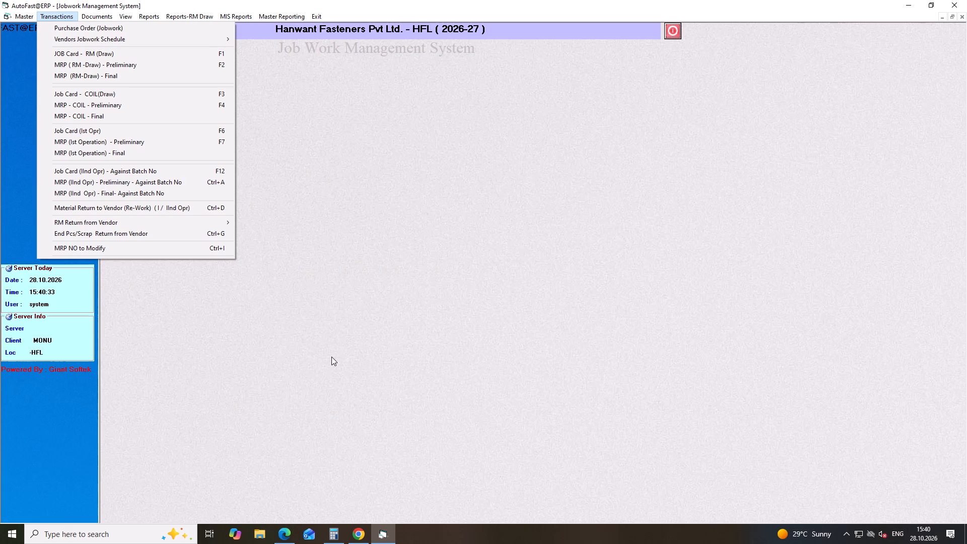
left_click(324, 327)
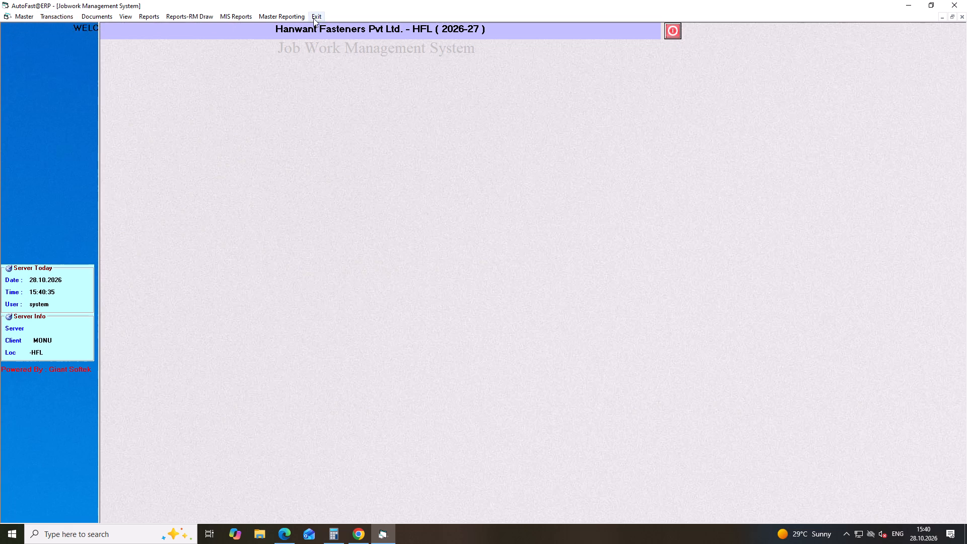
left_click(315, 16)
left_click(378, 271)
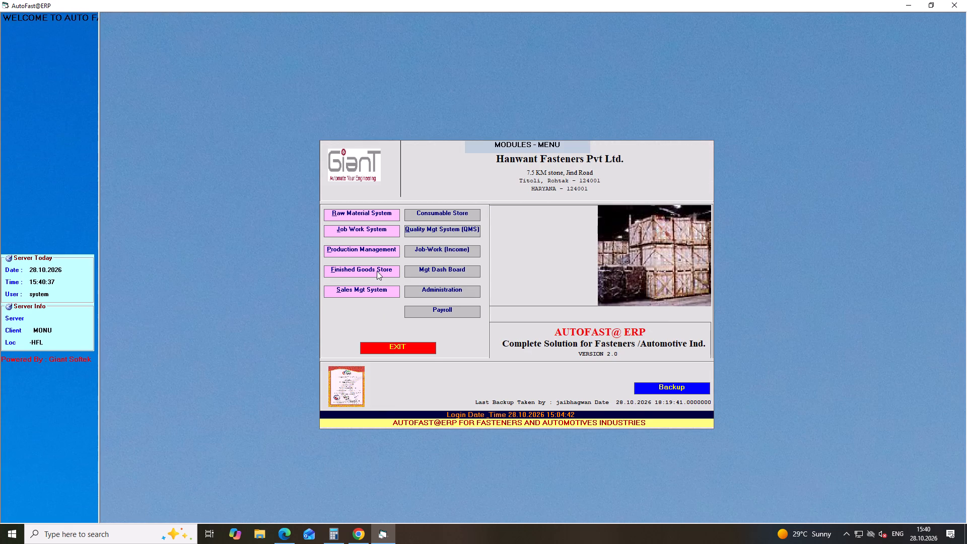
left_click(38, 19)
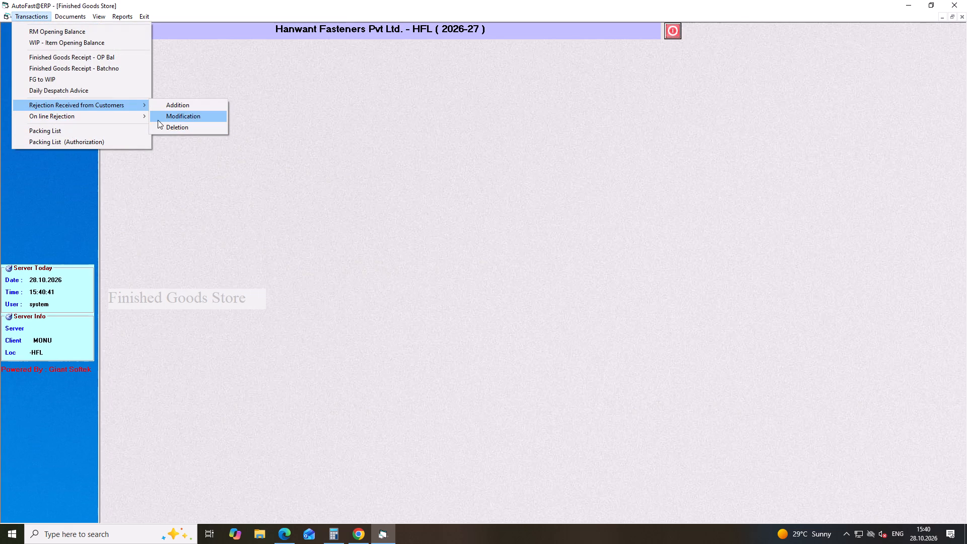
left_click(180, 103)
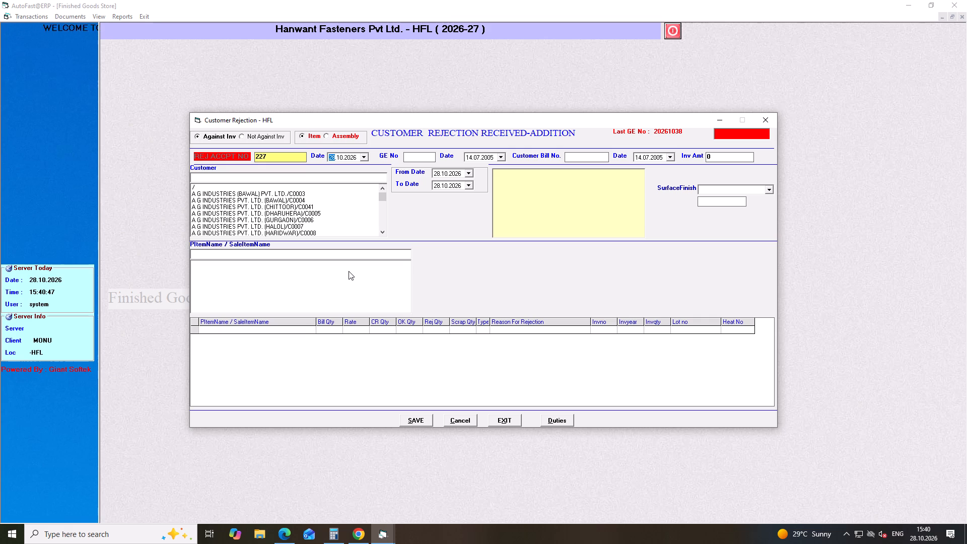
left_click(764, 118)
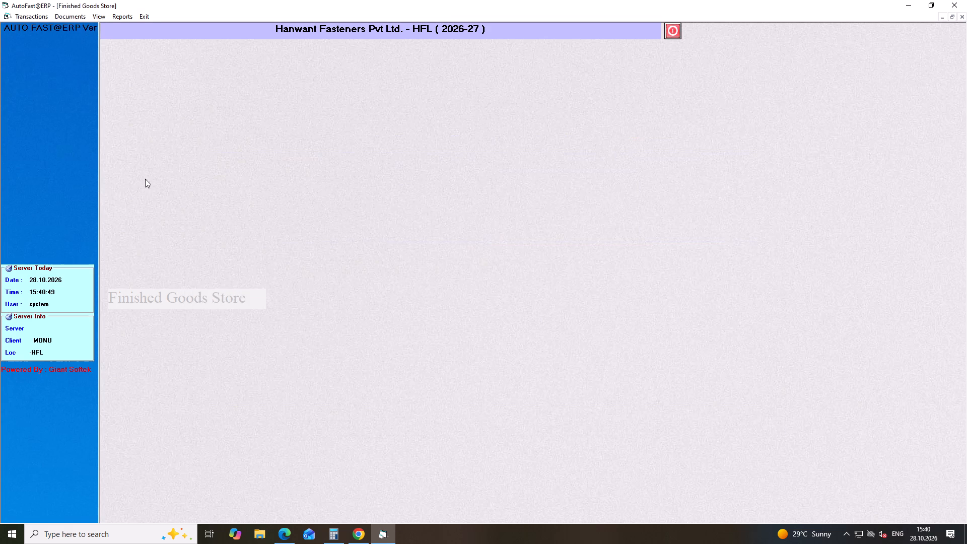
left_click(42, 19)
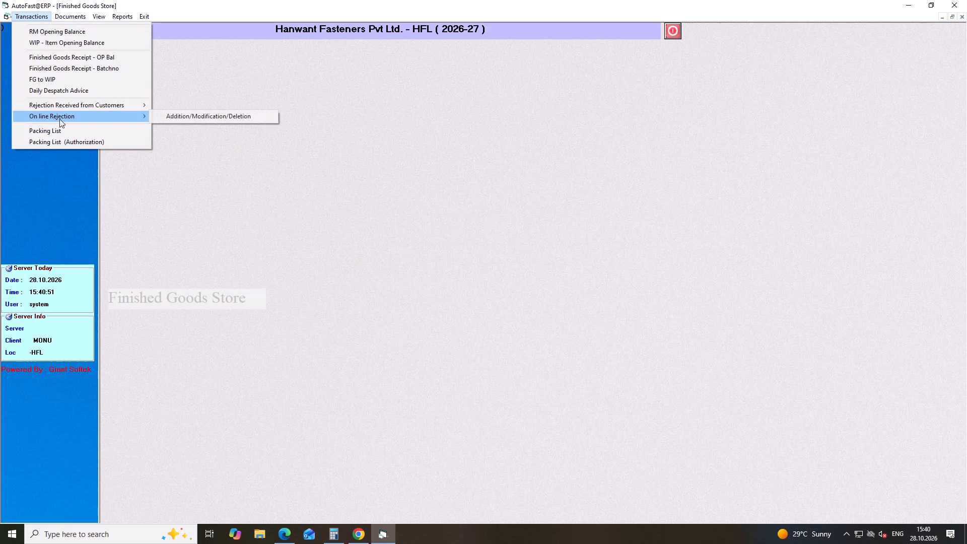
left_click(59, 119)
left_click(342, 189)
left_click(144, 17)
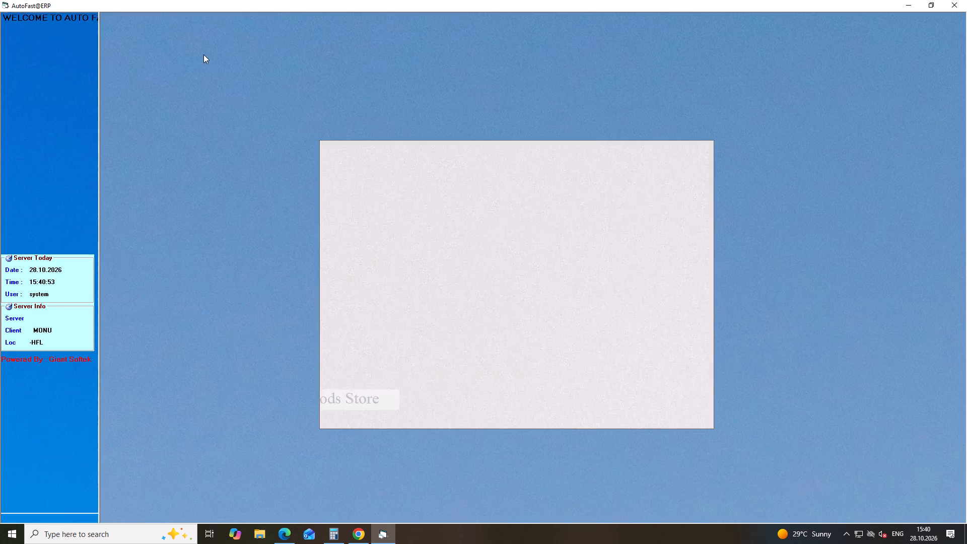
Open the Consumable Store module and start adding a new item receipt against RGP.
left_click(450, 212)
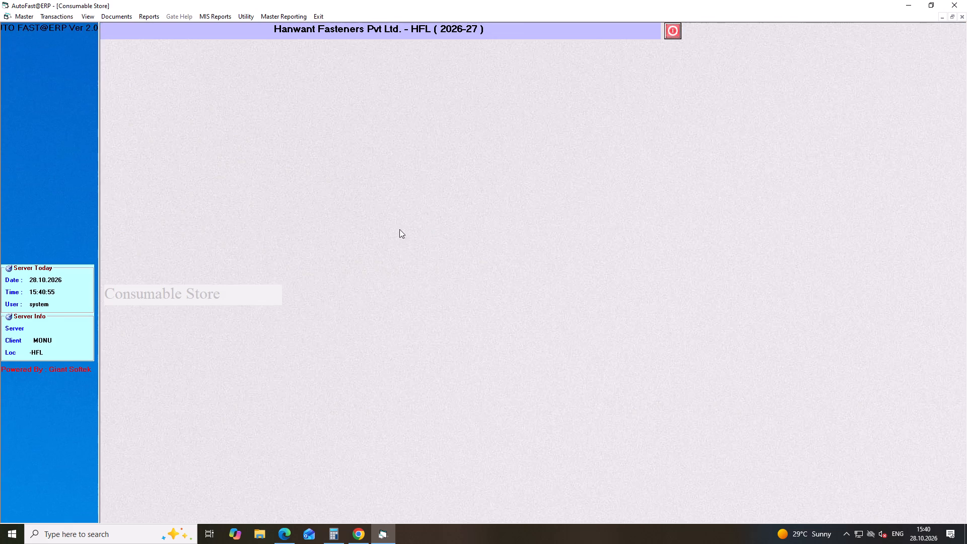
left_click(68, 18)
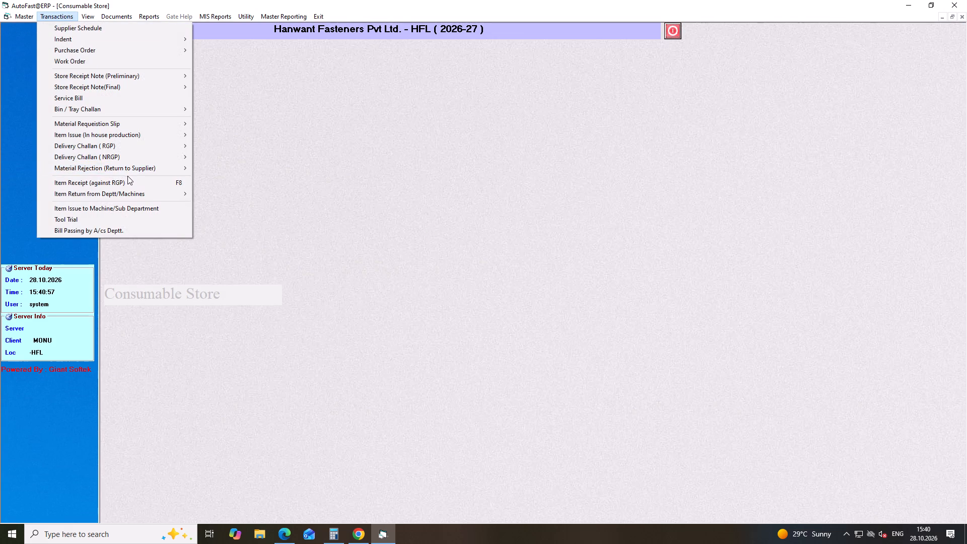
left_click(132, 186)
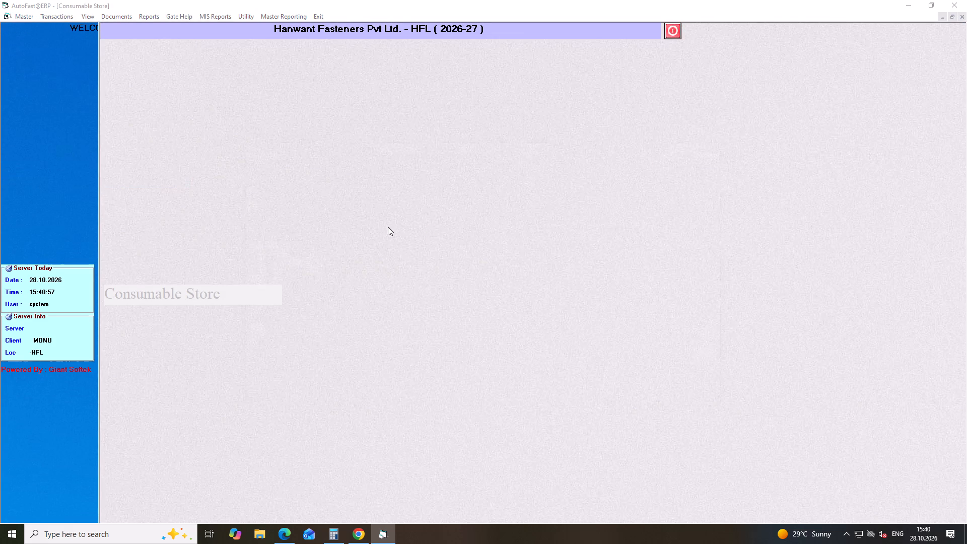
key("Return")
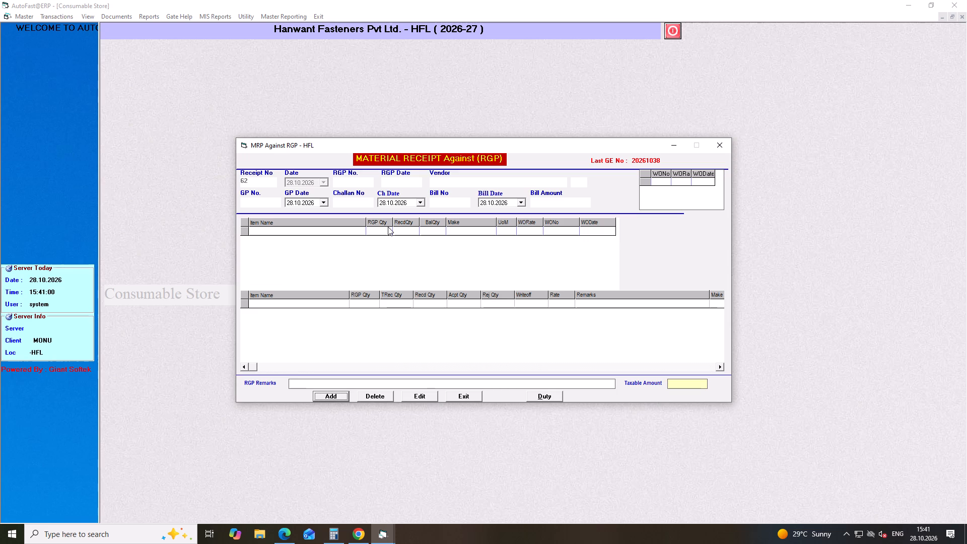
key("Return")
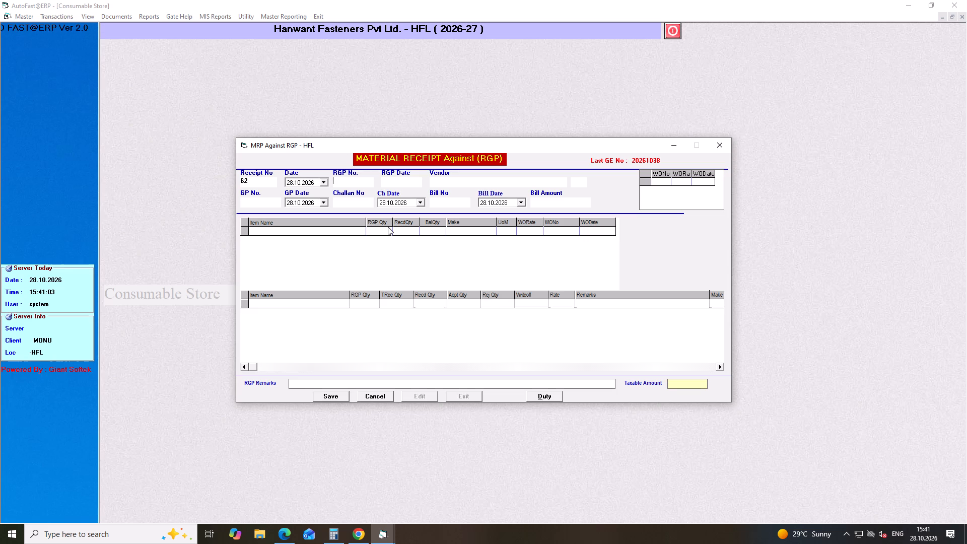
Set the receipt date to 27.10.2026 and enter RGP number 20264962.
left_click(290, 183)
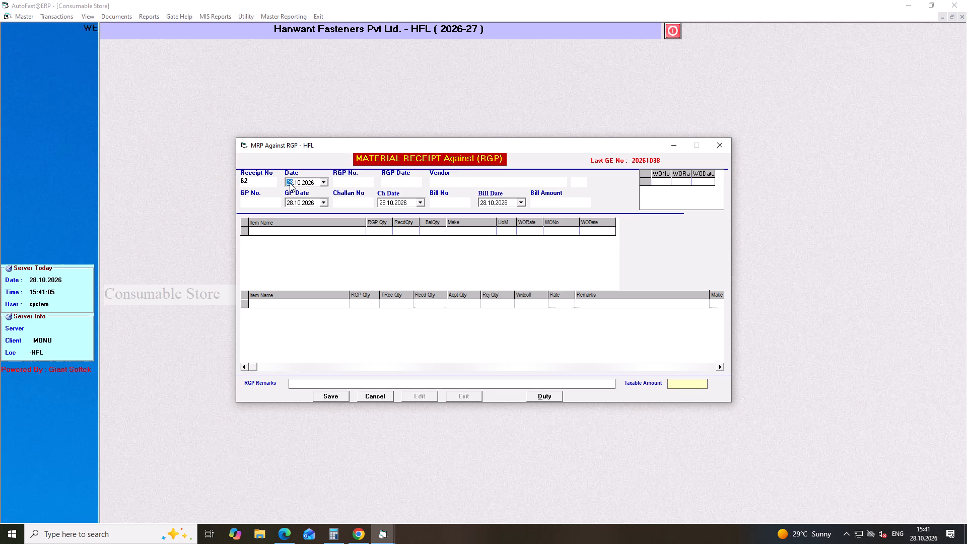
key("Down")
key("Return")
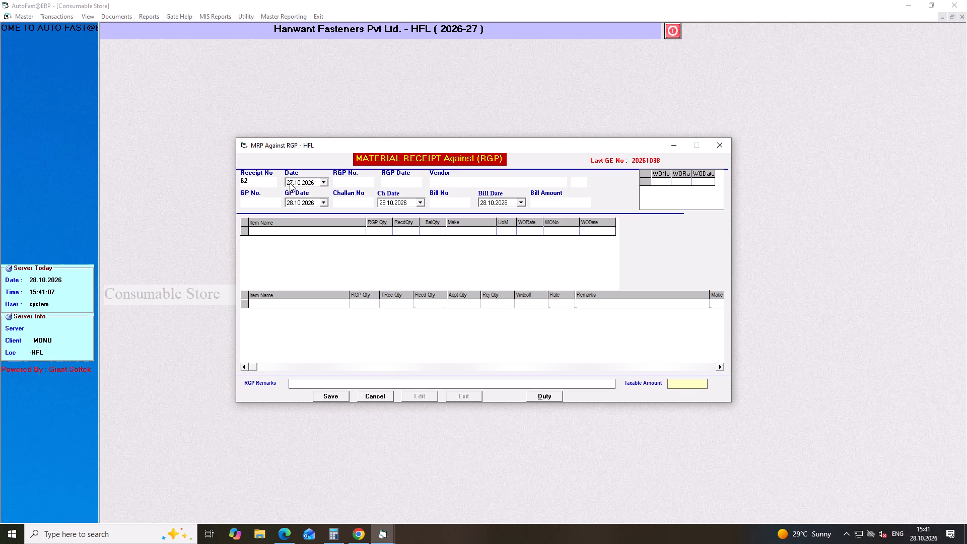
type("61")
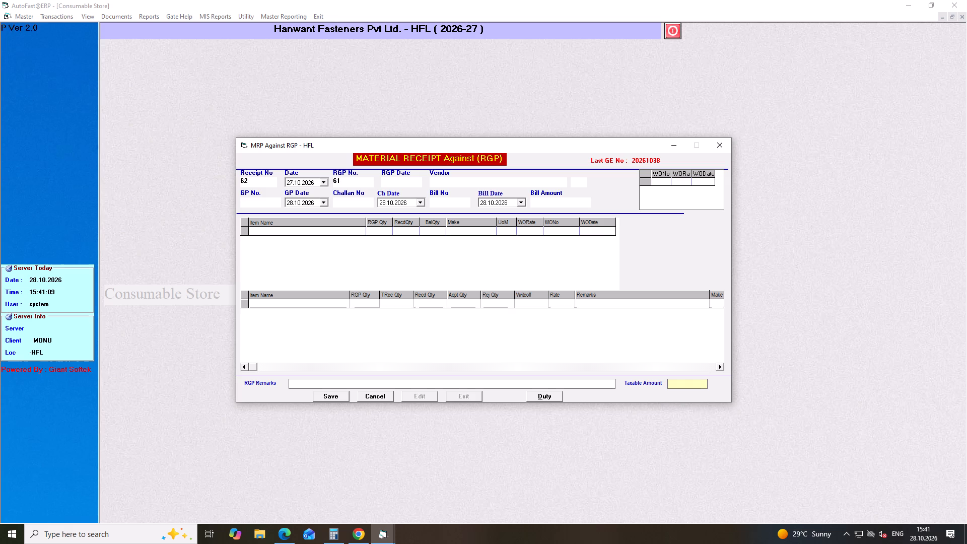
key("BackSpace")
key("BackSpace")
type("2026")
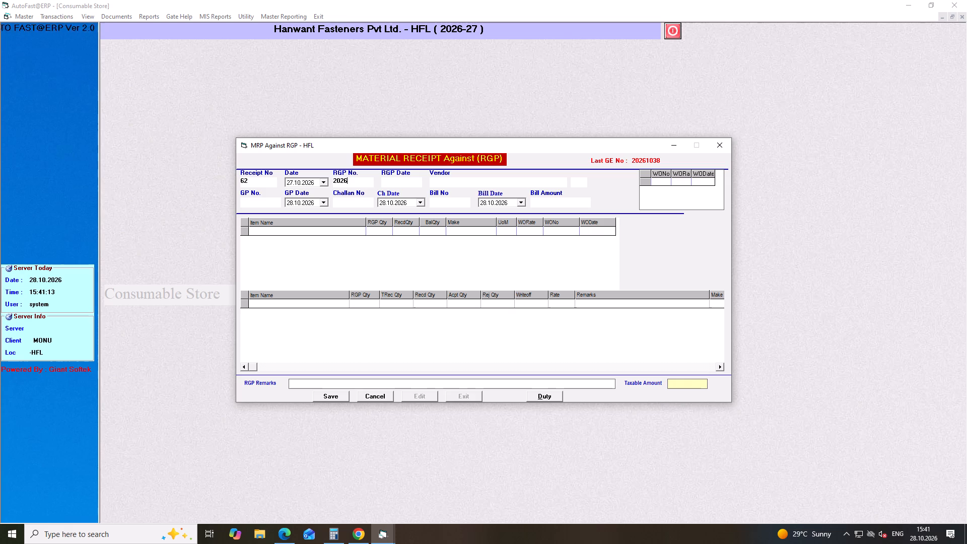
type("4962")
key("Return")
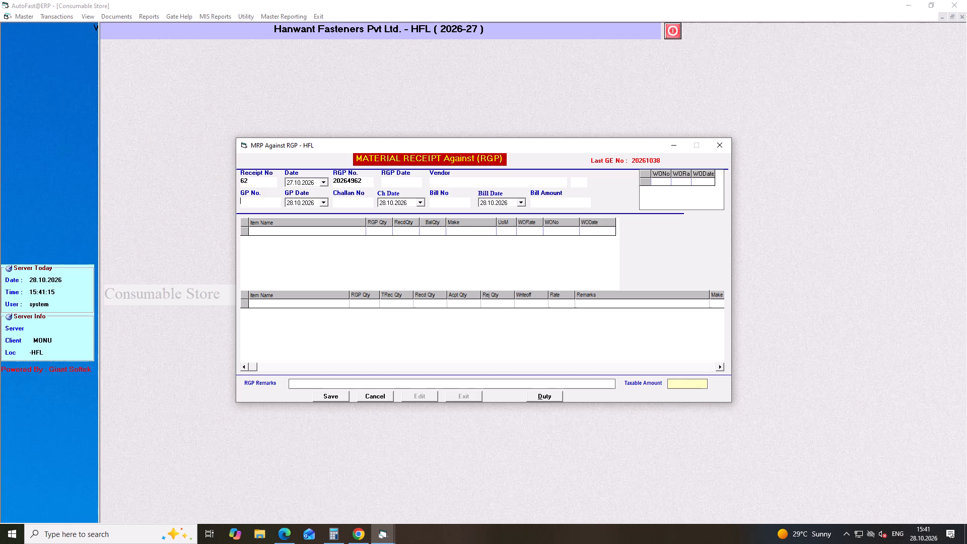
Enter GP number 62 and challan number 4962, dating both 27.10.2026.
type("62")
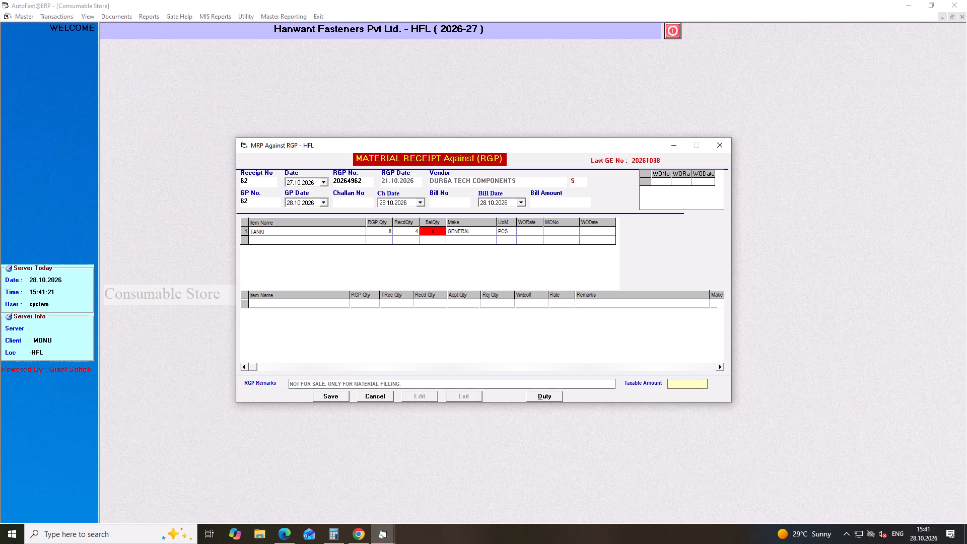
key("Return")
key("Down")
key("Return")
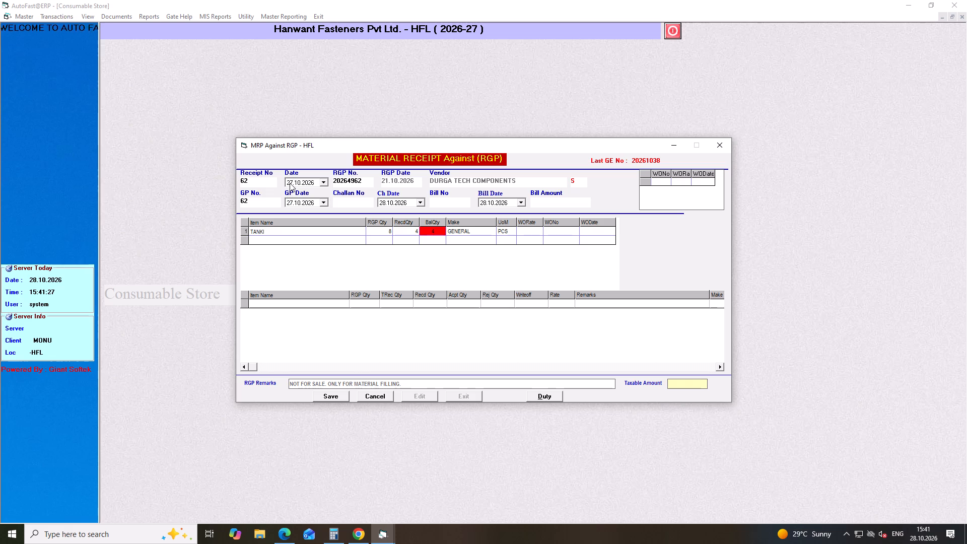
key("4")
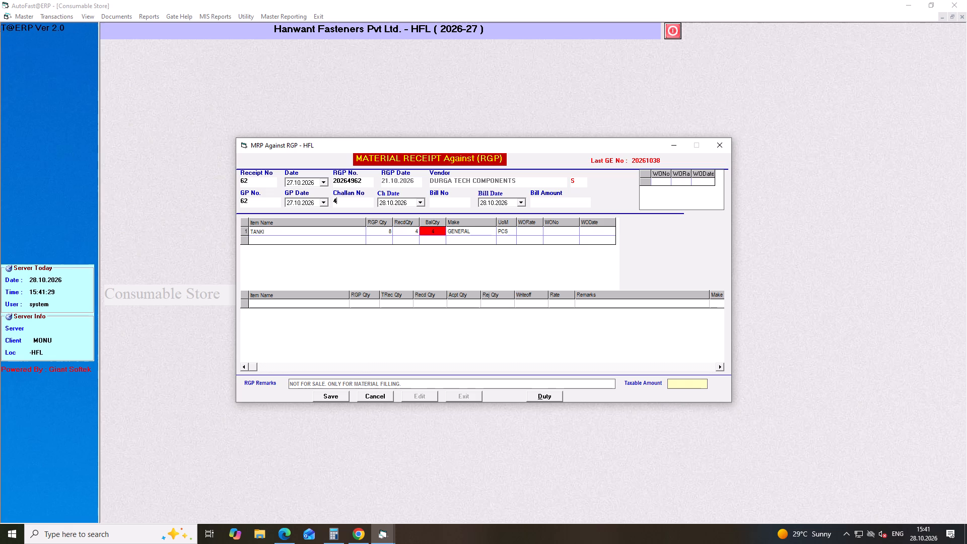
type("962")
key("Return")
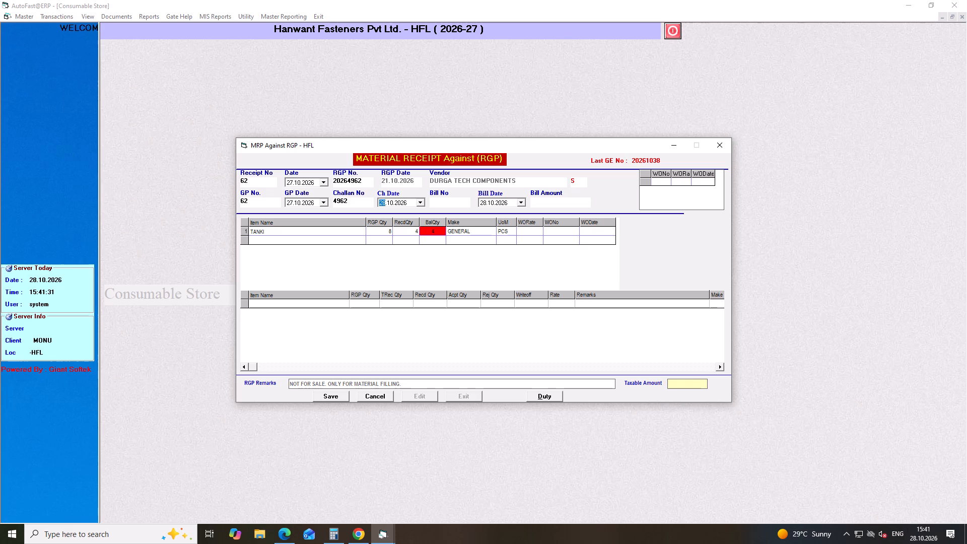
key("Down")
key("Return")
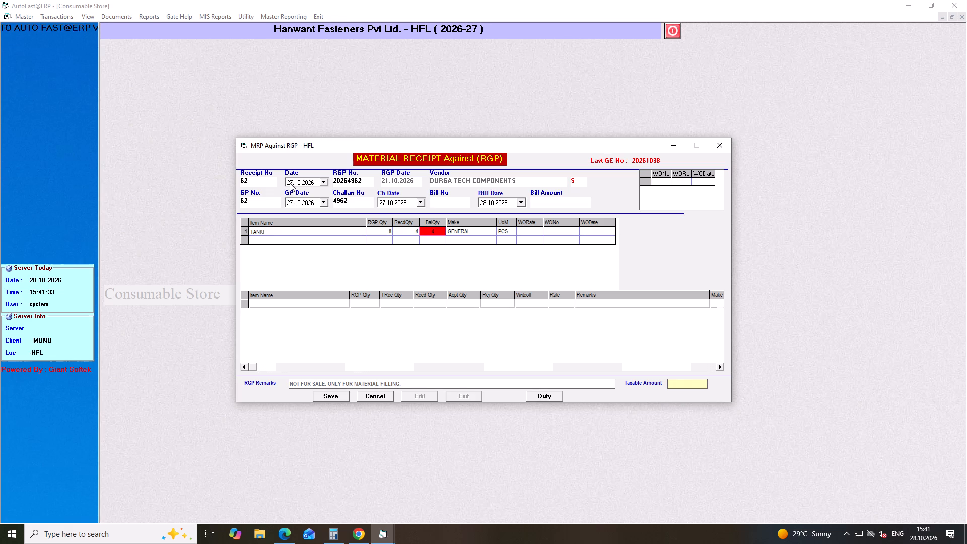
Enter bill number 61 and a bill amount of 8000 for the receipt.
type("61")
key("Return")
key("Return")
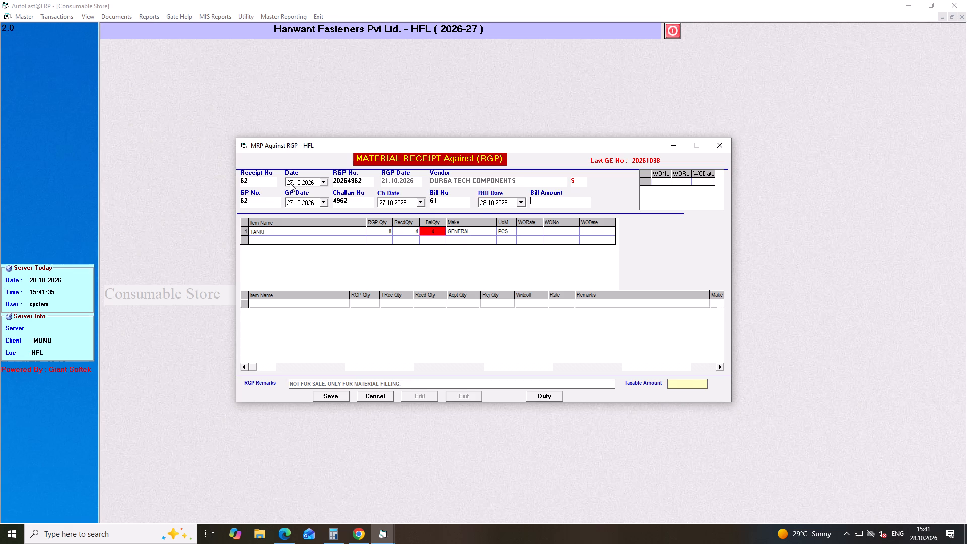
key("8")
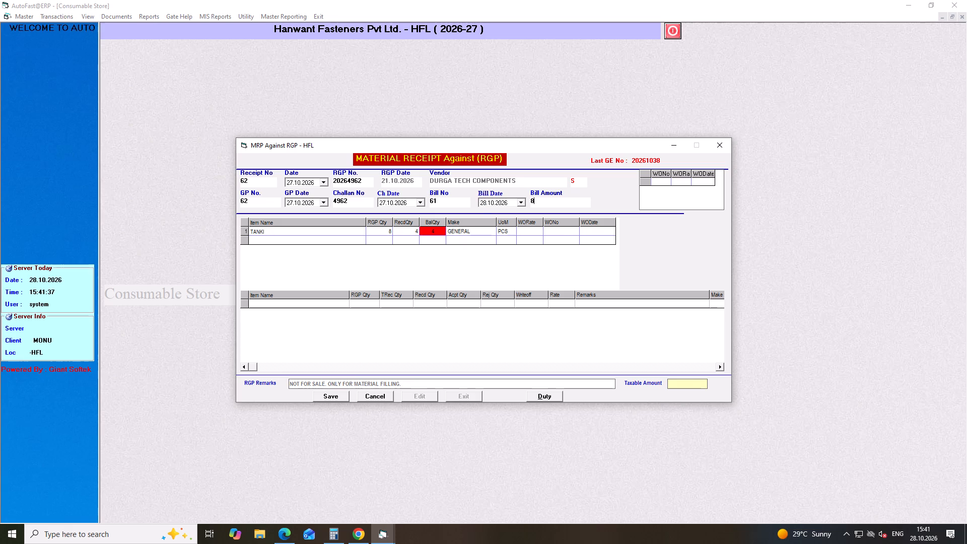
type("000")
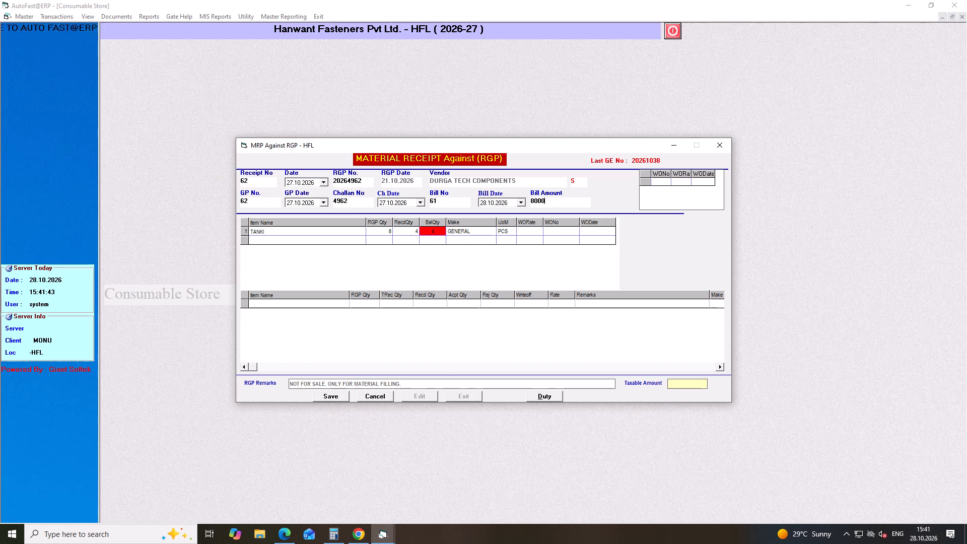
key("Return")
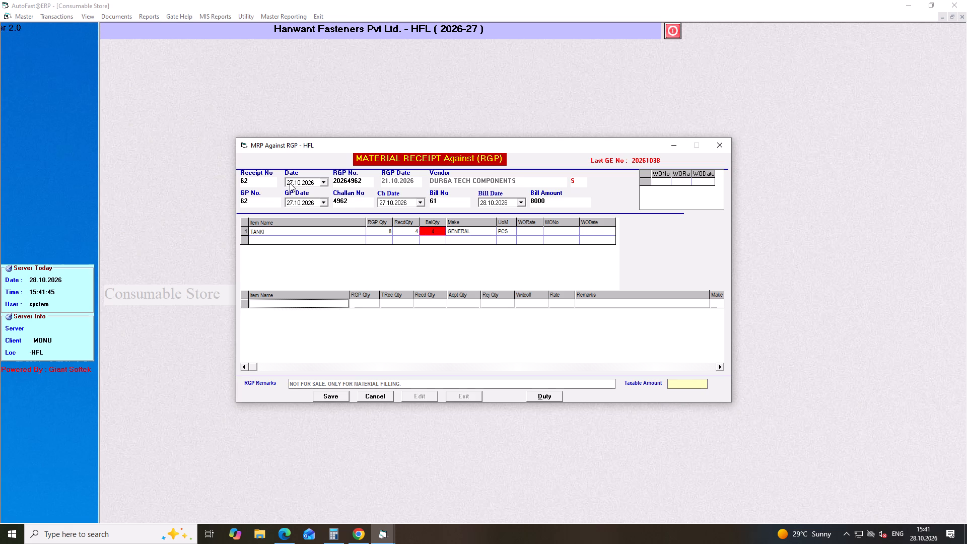
Add the TANKI item to the receipt with a received quantity of 4 and an accepted quantity of 4.
double_click(320, 234)
key("Return")
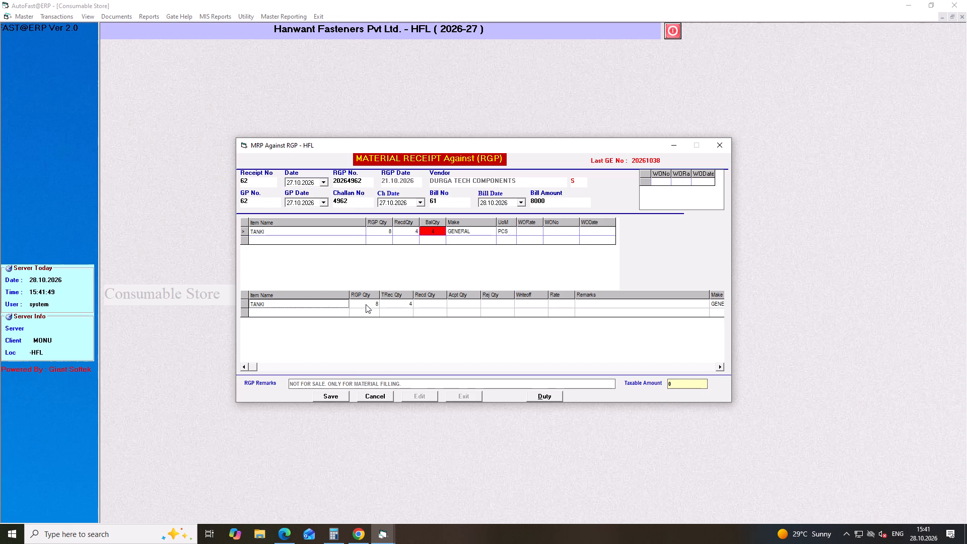
key("Right")
key("Right")
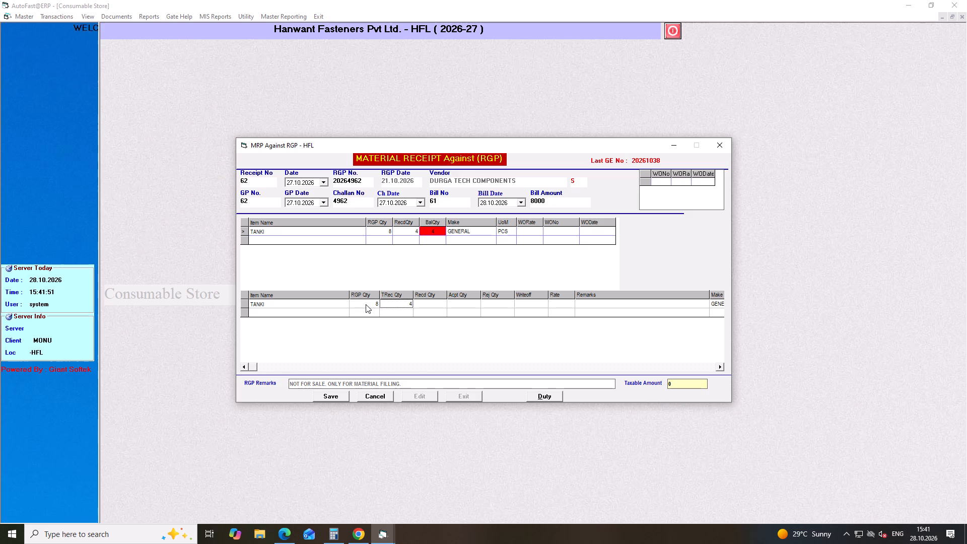
key("Right")
key("4")
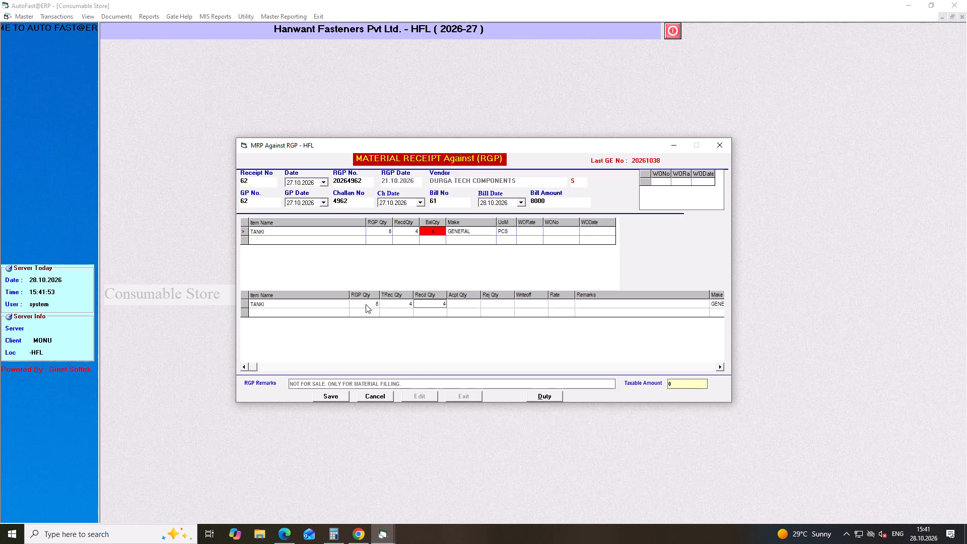
key("Right")
key("4")
key("Return")
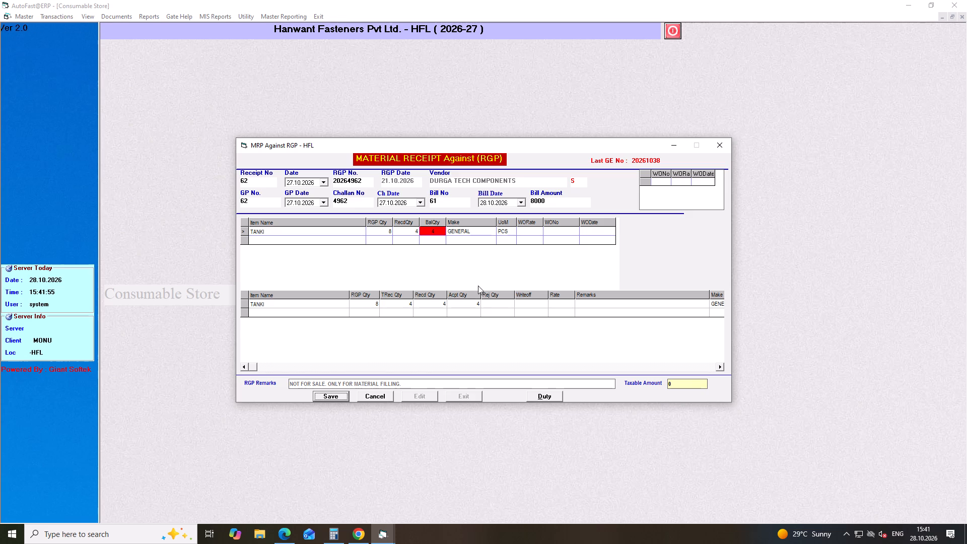
Set the TANKI line's rate to 2000 and move along the line to its work order number.
left_click(555, 305)
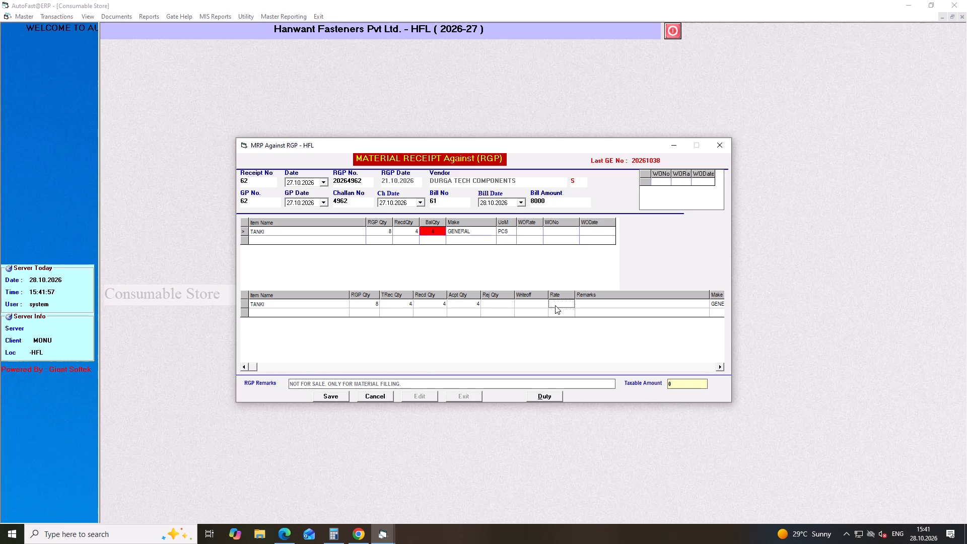
type("2000")
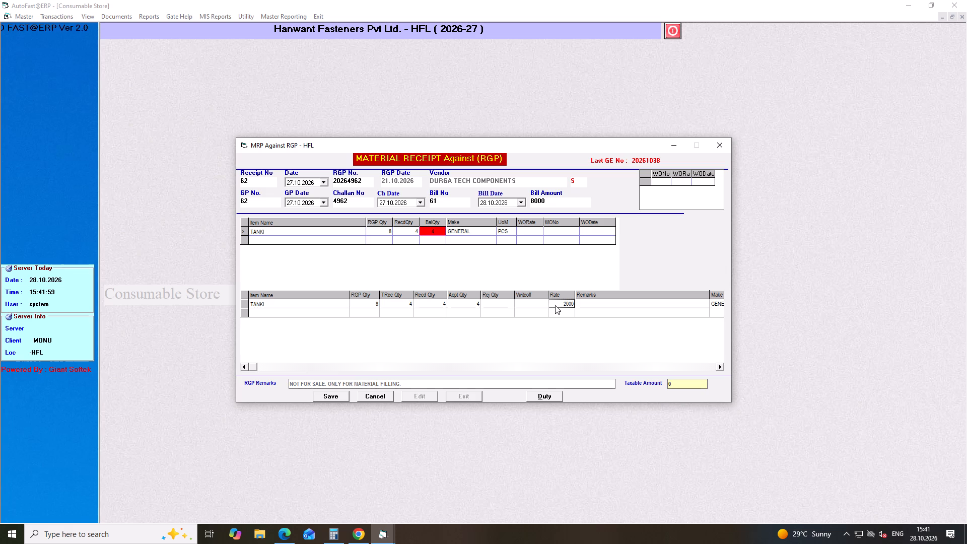
key("Right")
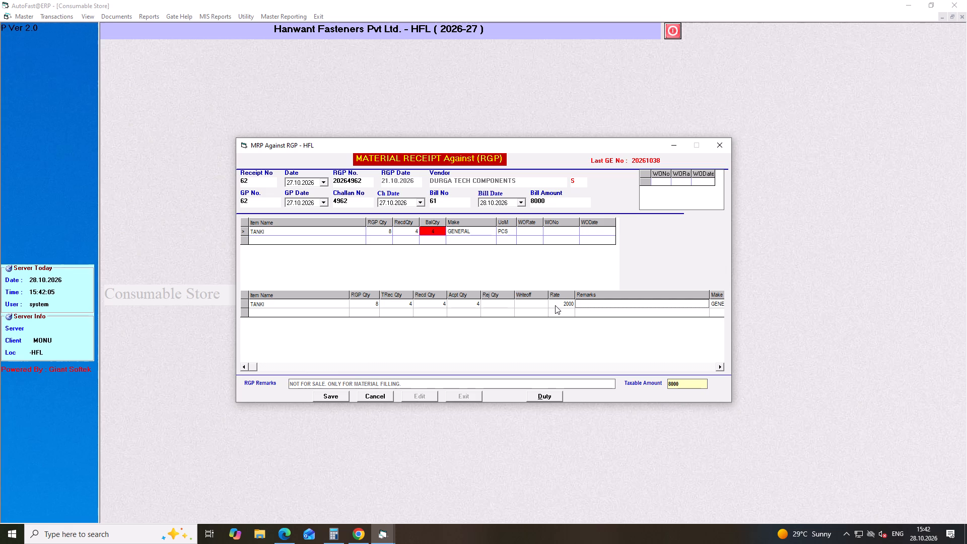
key("Right")
key("Right")
key("Right")
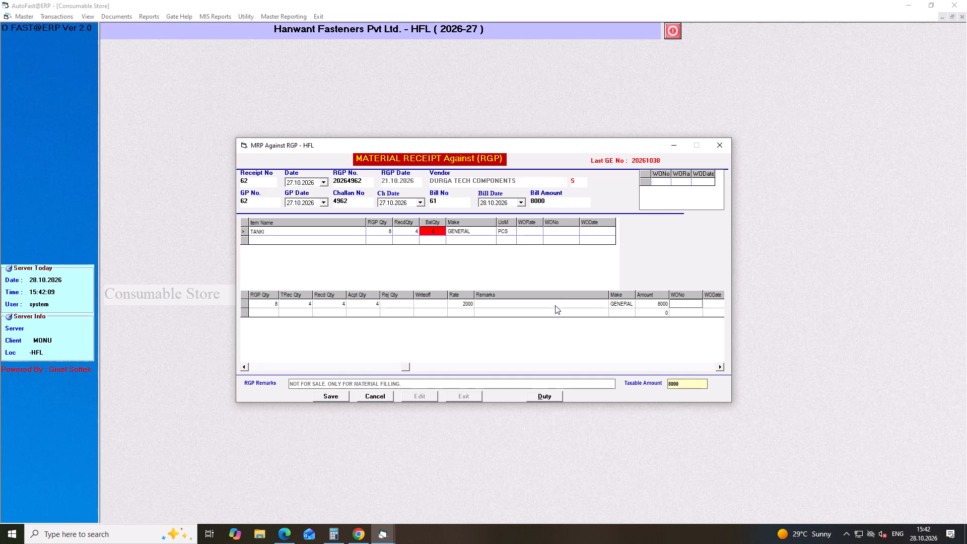
Save the material receipt against RGP 20264962, accepting the bill amount.
left_click(335, 394)
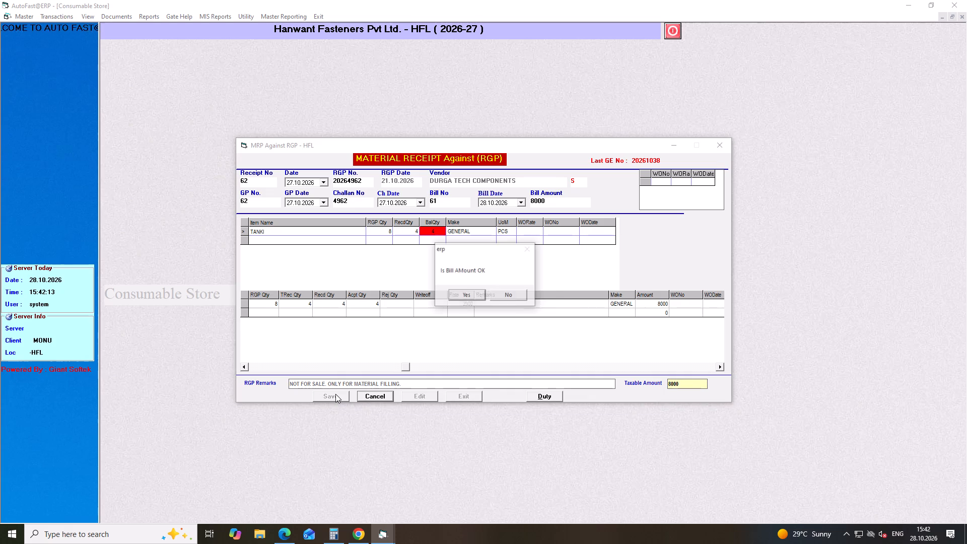
left_click(468, 298)
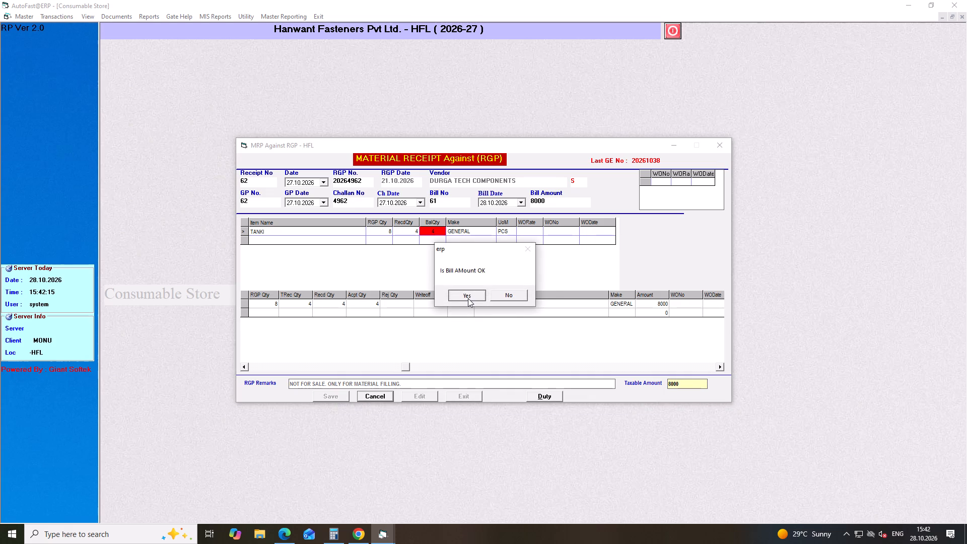
left_click(472, 298)
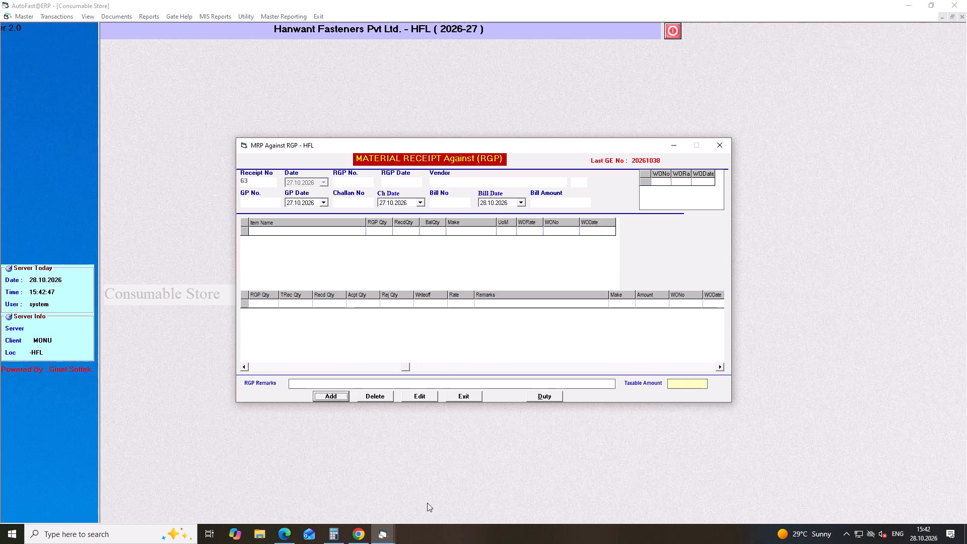
Start adding another material receipt against RGP.
key("Return")
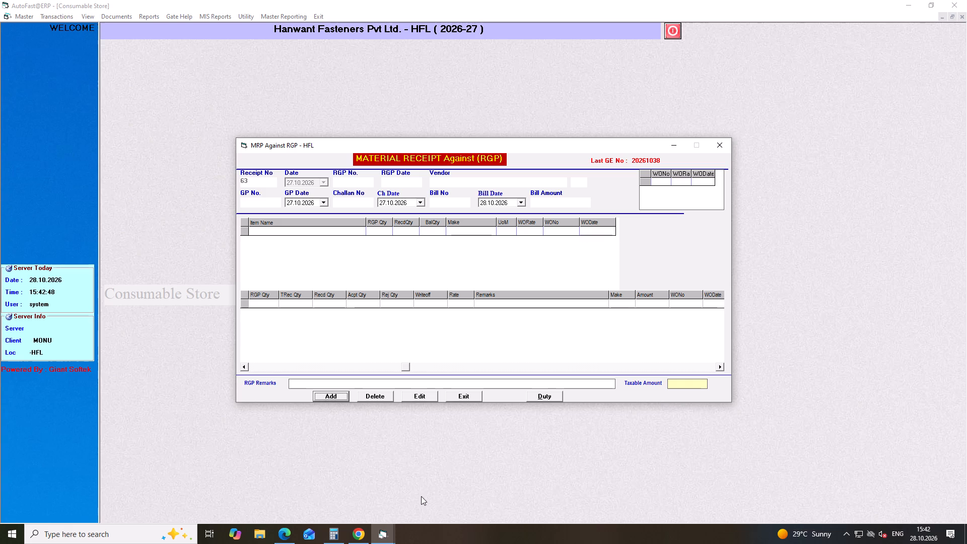
key("Return")
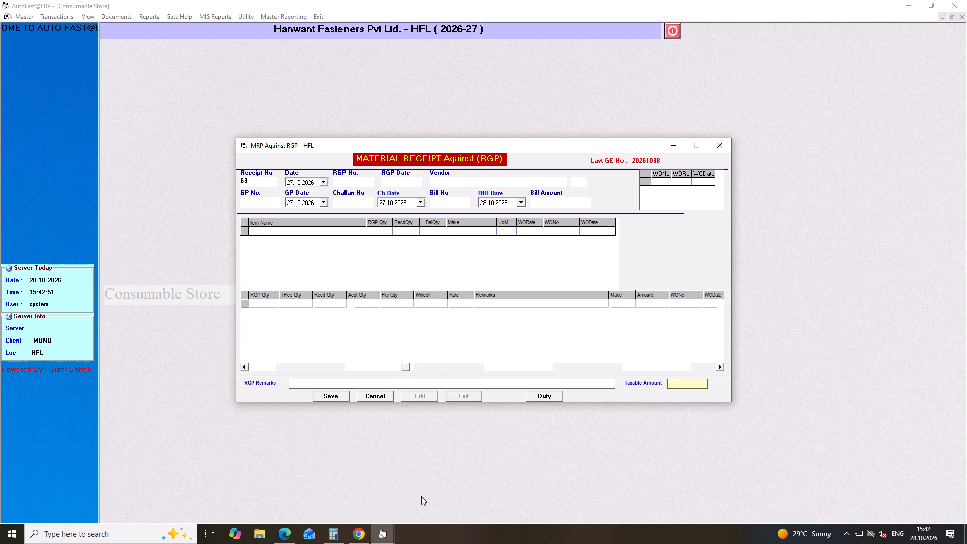
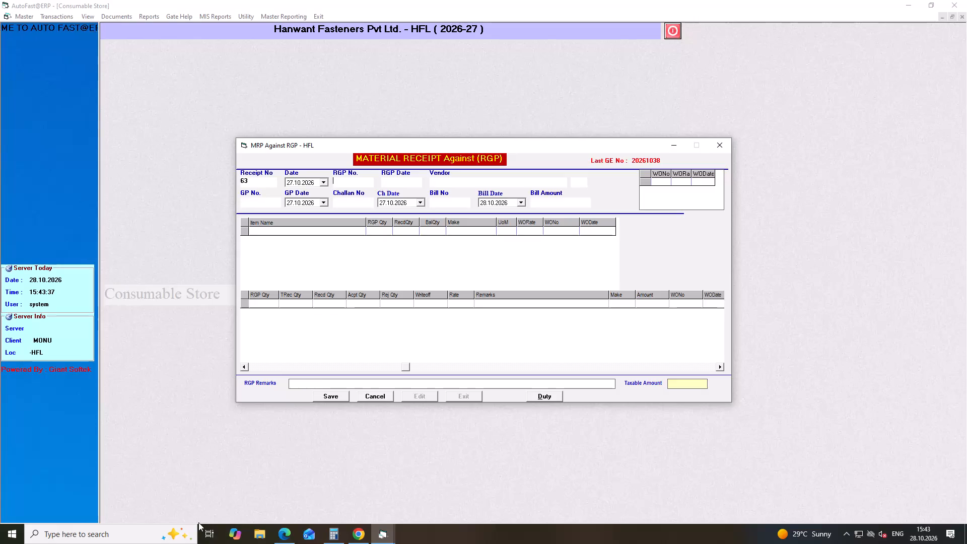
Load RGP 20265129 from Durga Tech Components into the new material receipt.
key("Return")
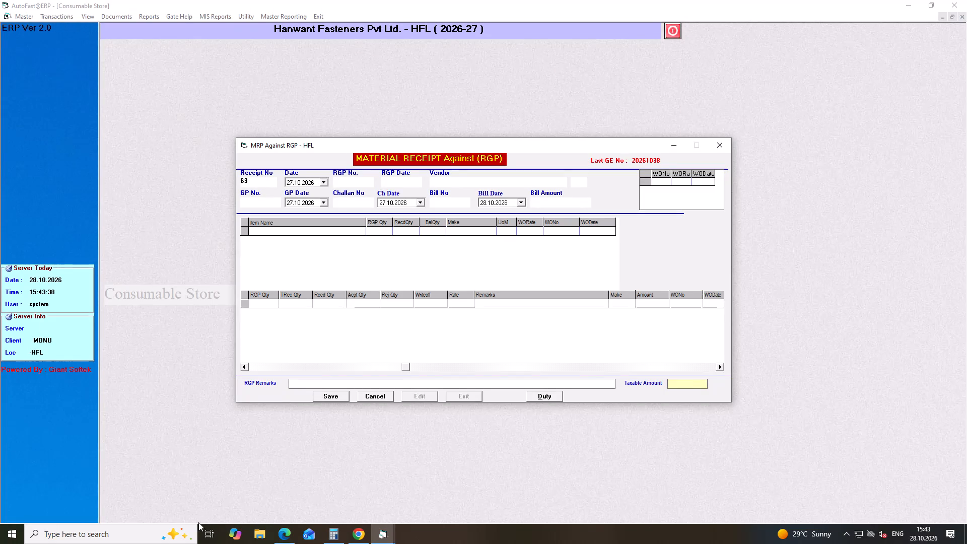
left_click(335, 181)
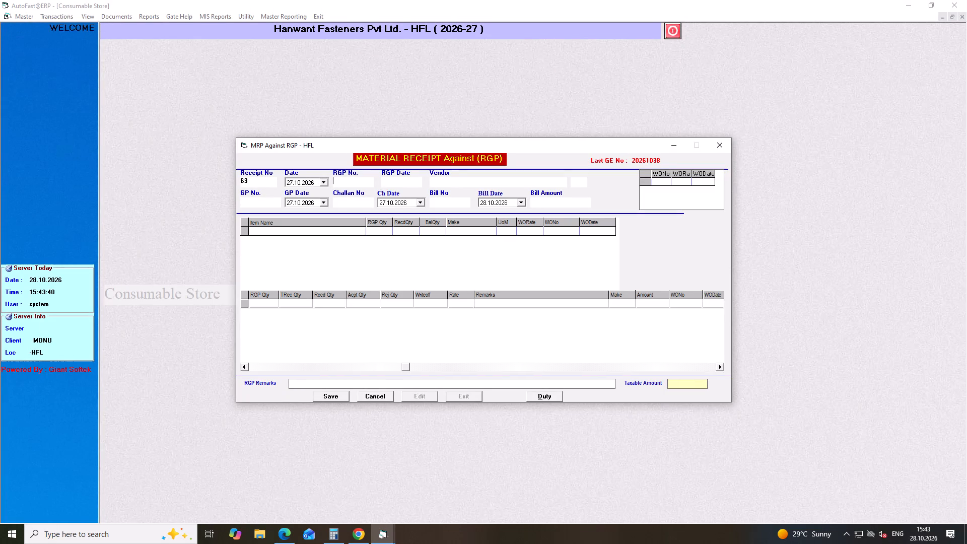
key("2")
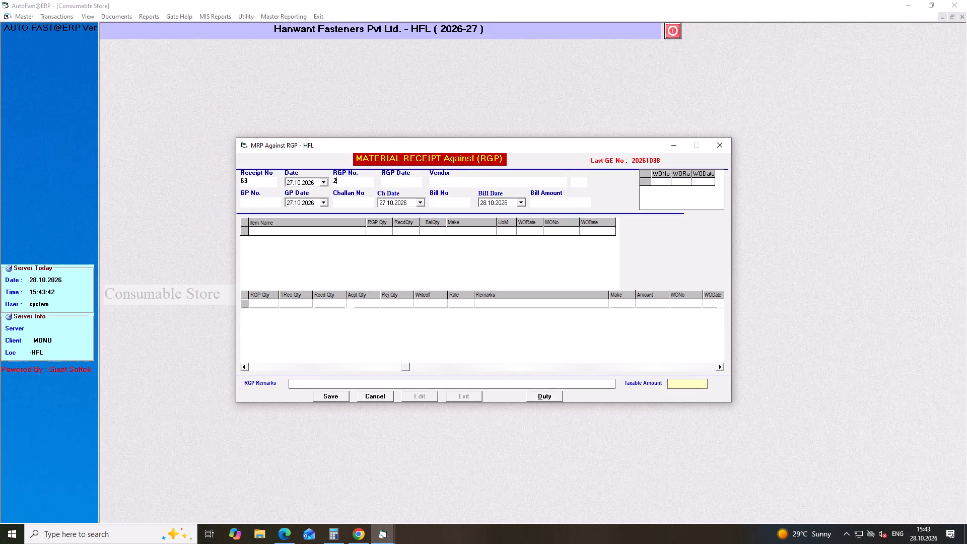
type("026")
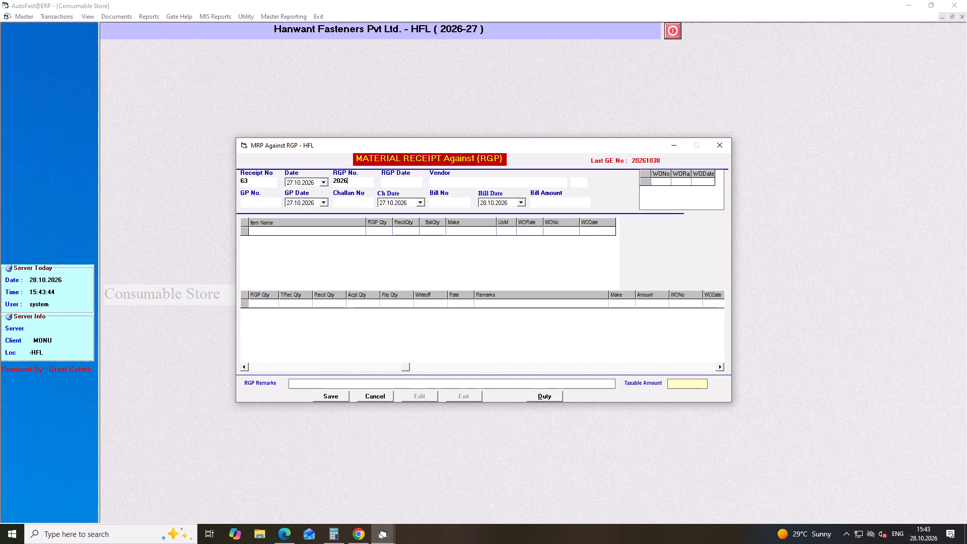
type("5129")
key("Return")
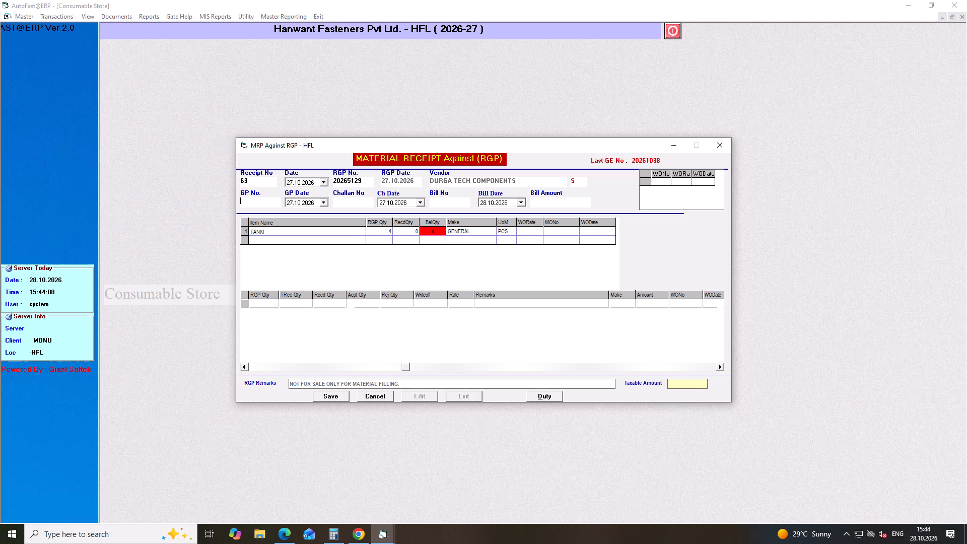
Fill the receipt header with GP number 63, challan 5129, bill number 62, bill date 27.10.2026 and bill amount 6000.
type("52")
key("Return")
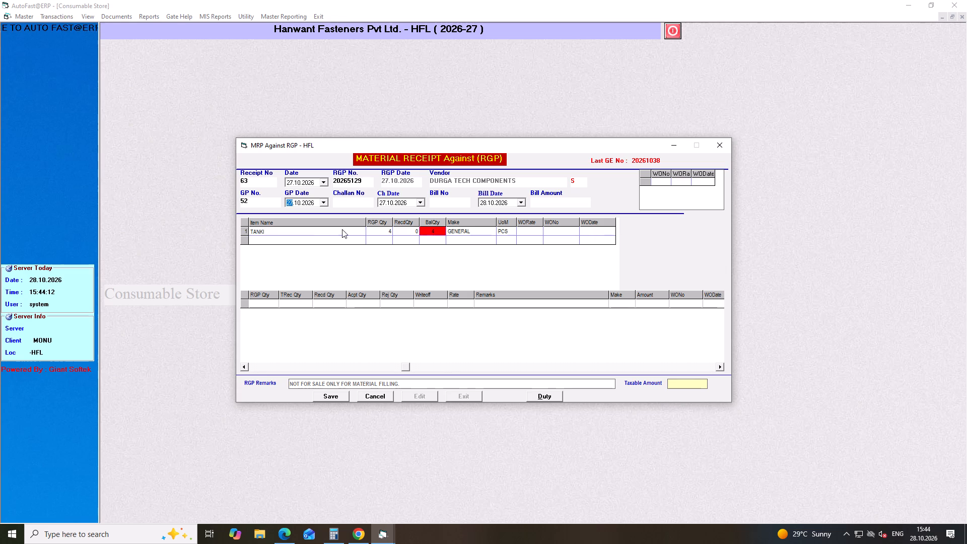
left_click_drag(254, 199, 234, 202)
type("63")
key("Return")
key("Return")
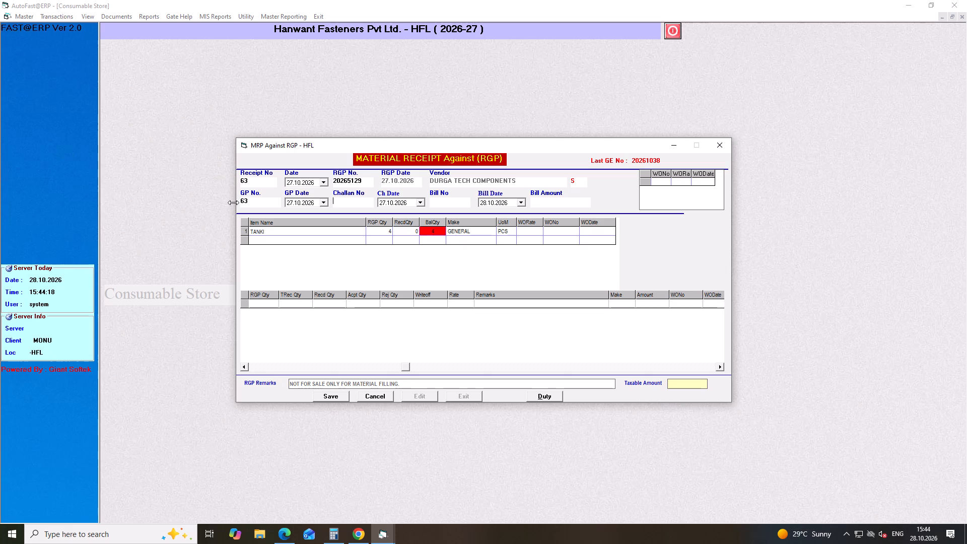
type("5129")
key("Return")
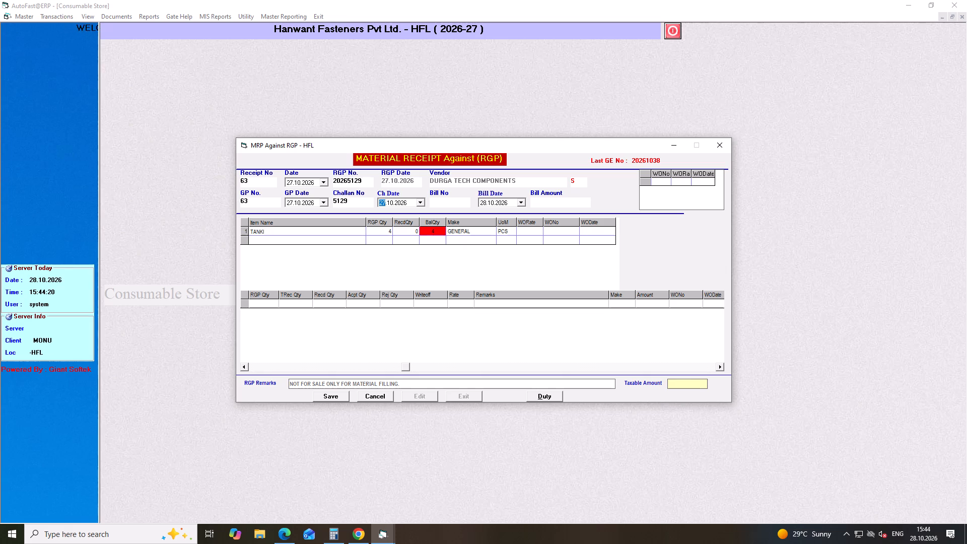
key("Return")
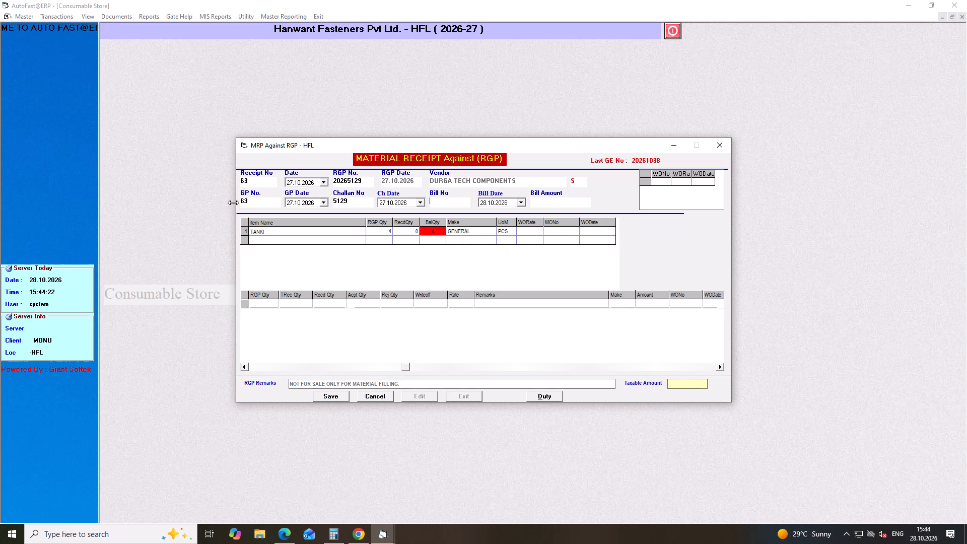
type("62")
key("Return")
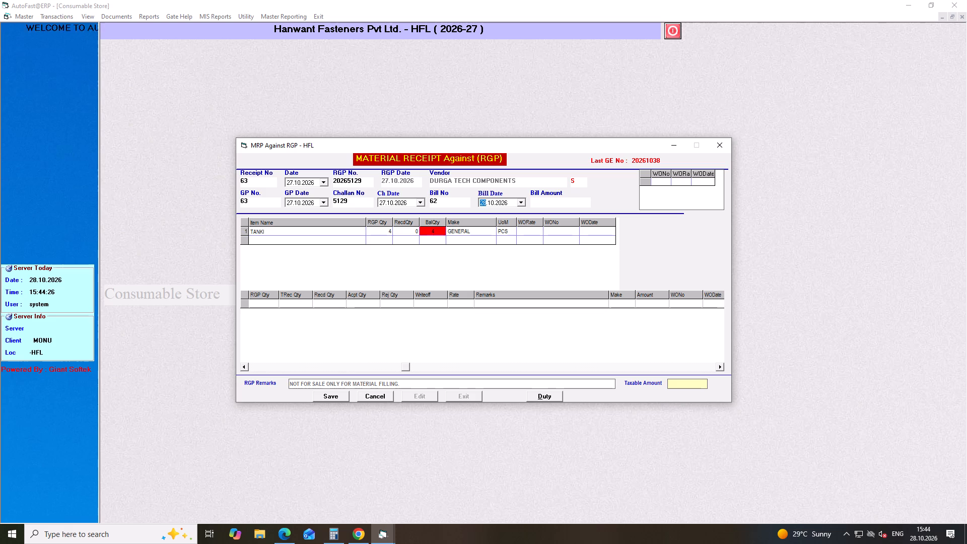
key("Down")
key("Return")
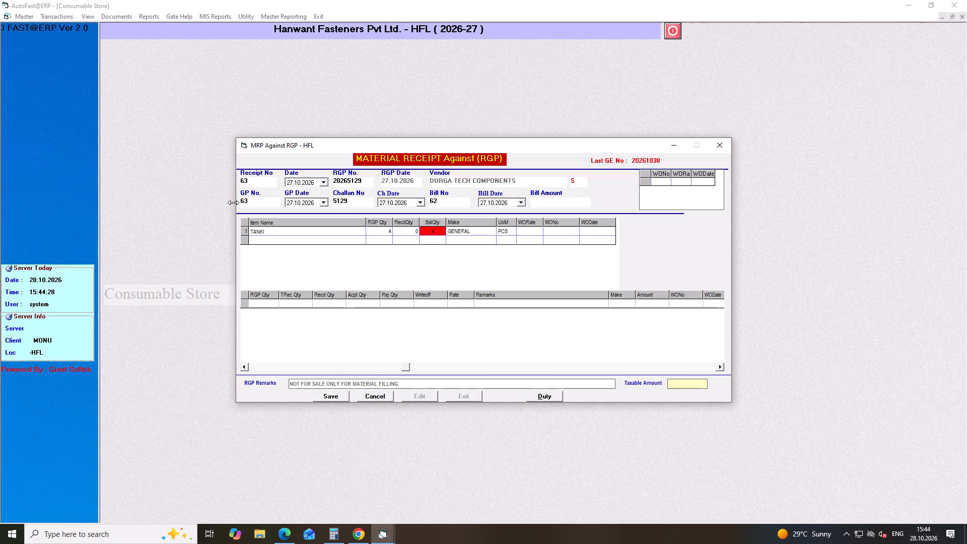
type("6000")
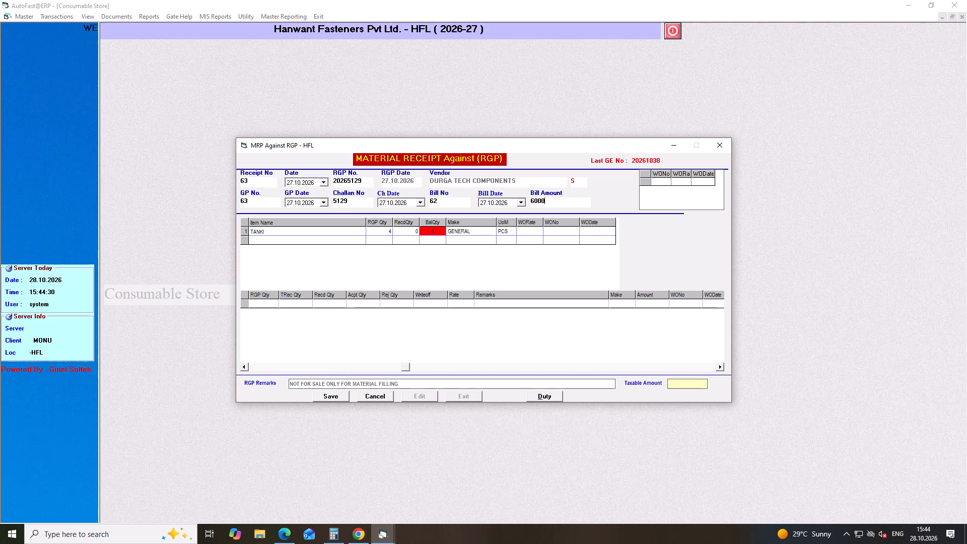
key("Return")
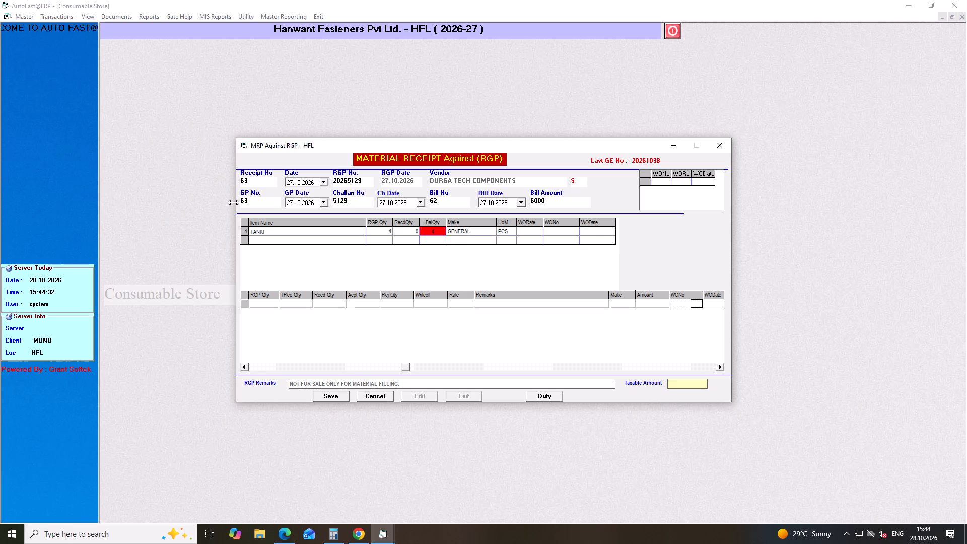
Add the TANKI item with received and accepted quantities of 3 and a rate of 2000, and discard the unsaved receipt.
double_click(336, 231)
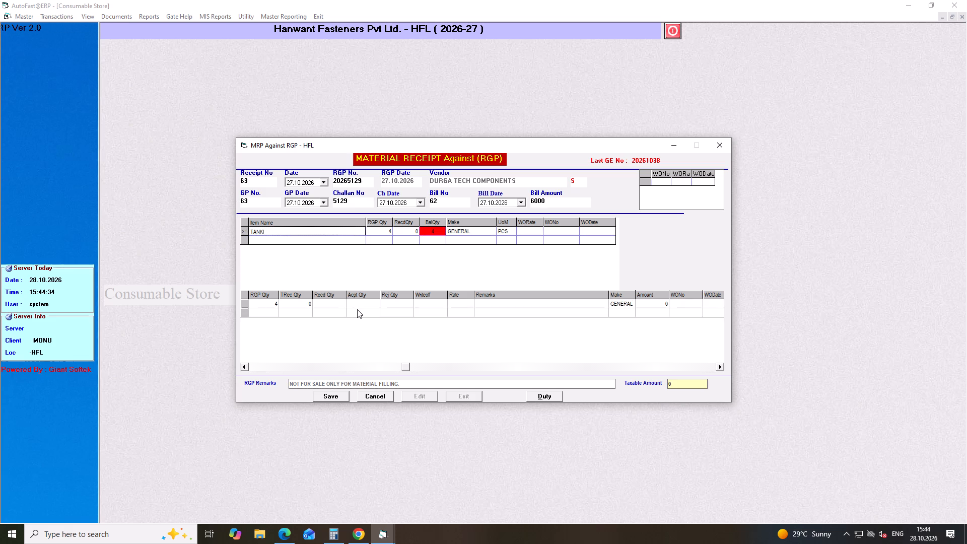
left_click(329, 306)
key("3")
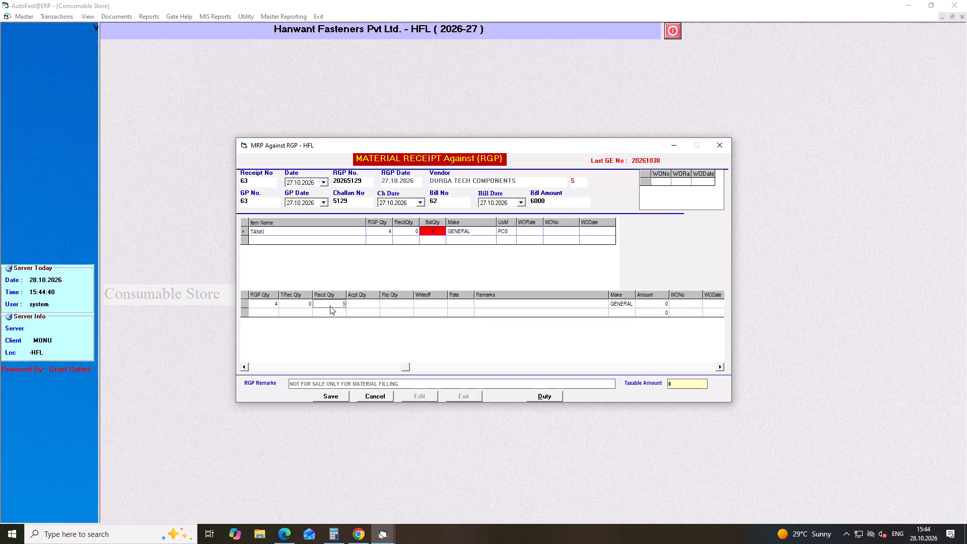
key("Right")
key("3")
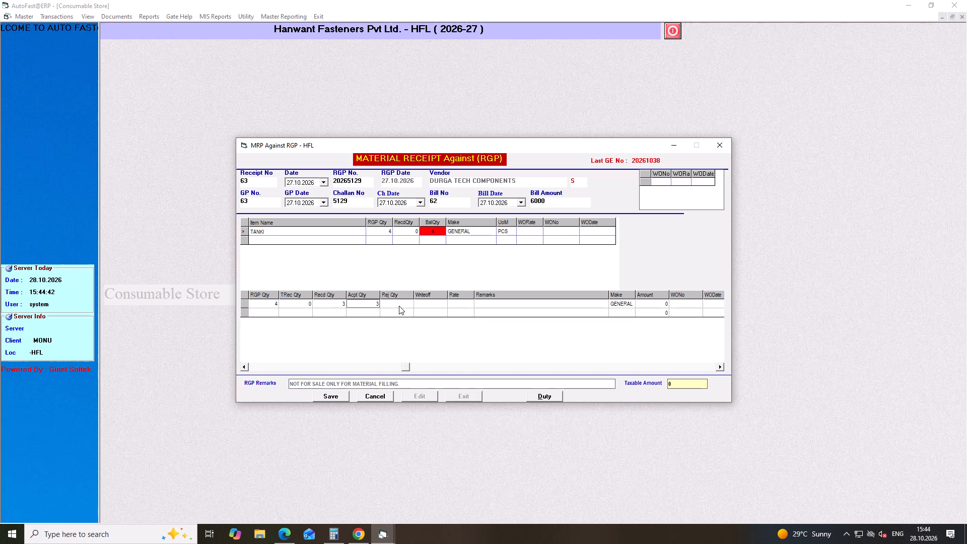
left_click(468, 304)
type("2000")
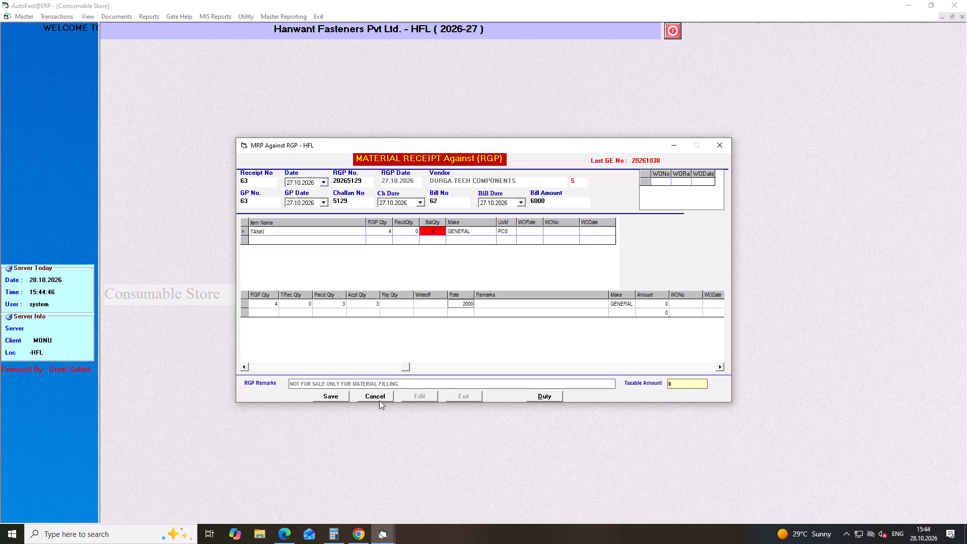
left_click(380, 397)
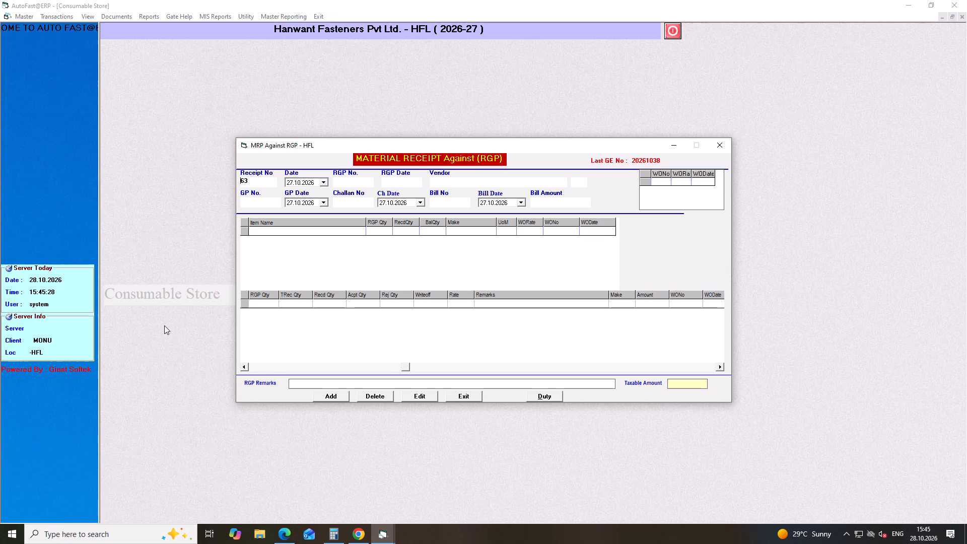
Close the receipt form, leave the Consumable Store module and open the Raw Material System.
left_click(728, 147)
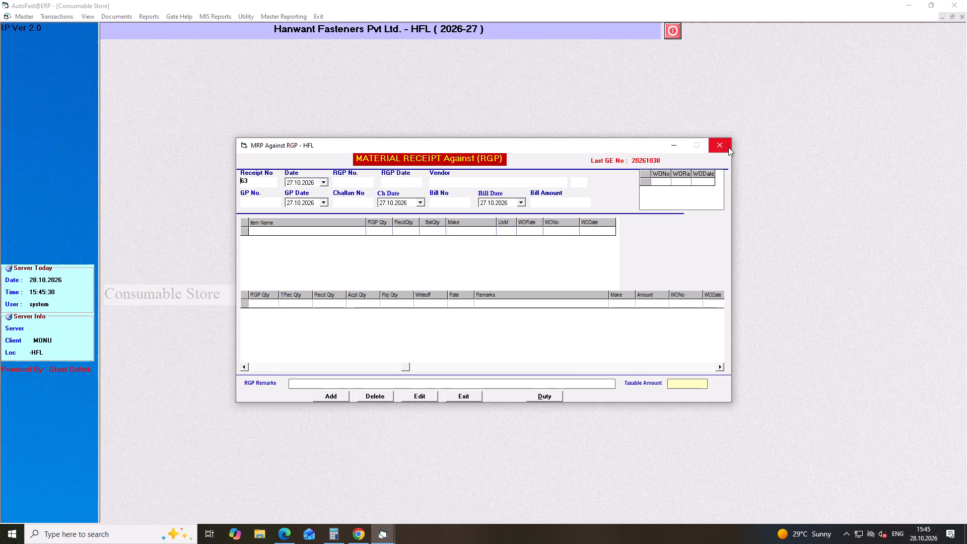
left_click(315, 13)
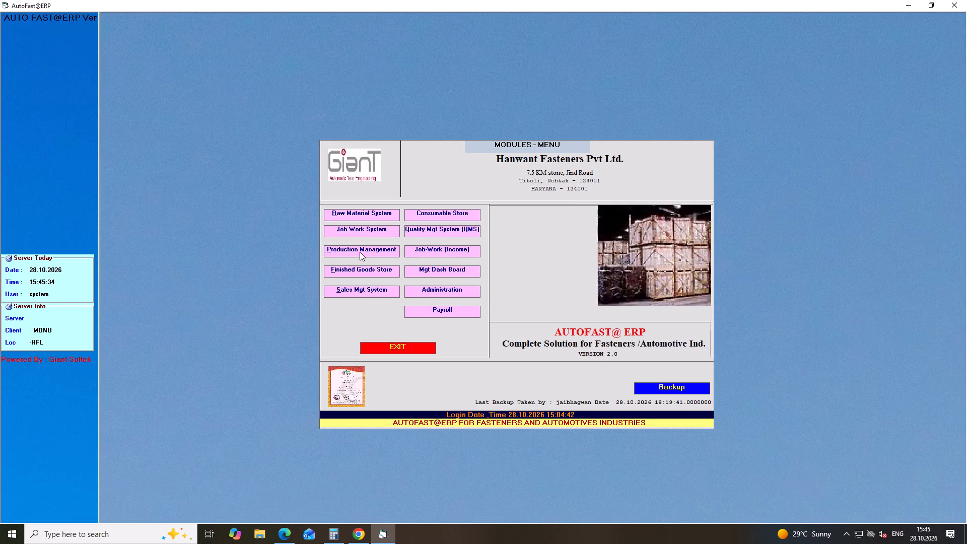
left_click(356, 212)
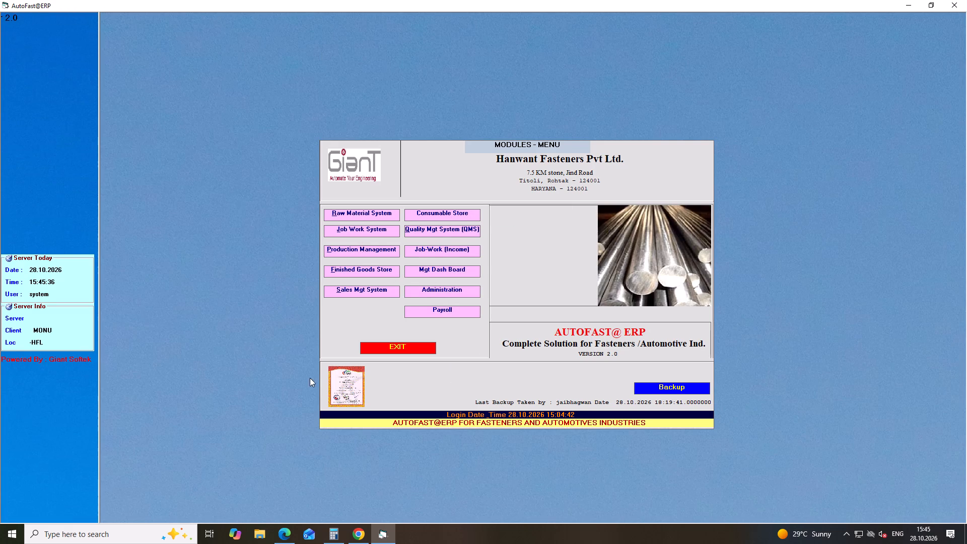
Start a new semi-finished indent and set its date to 27.10.2026.
left_click(26, 17)
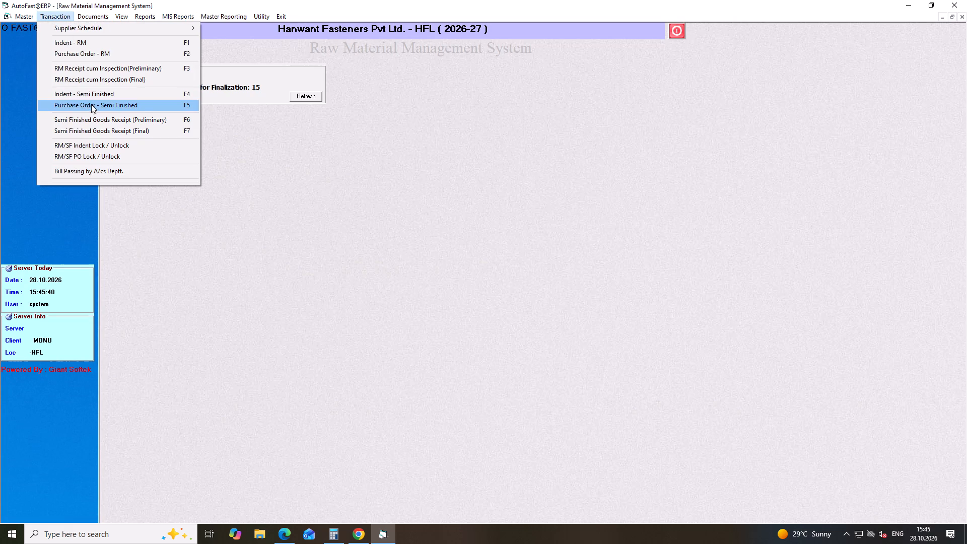
left_click(96, 94)
key("Return")
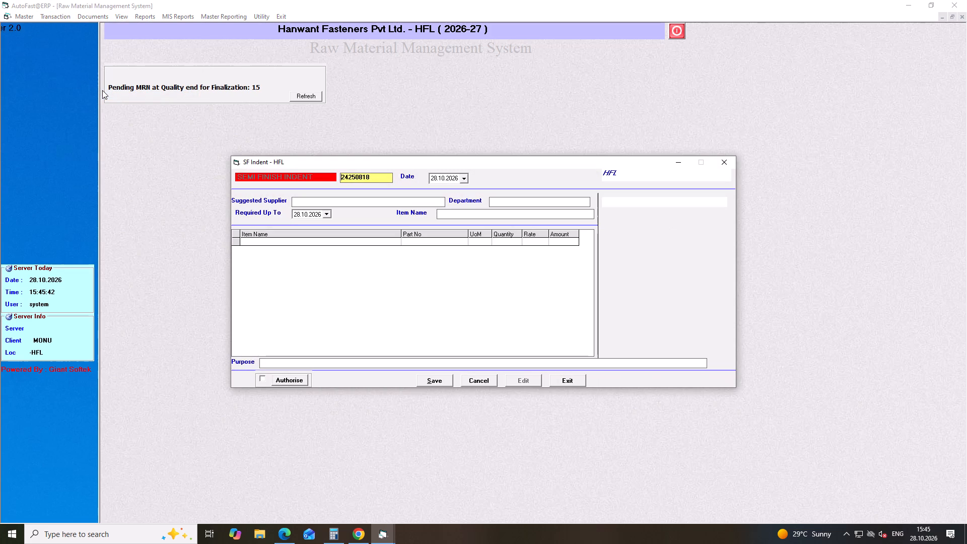
key("Return")
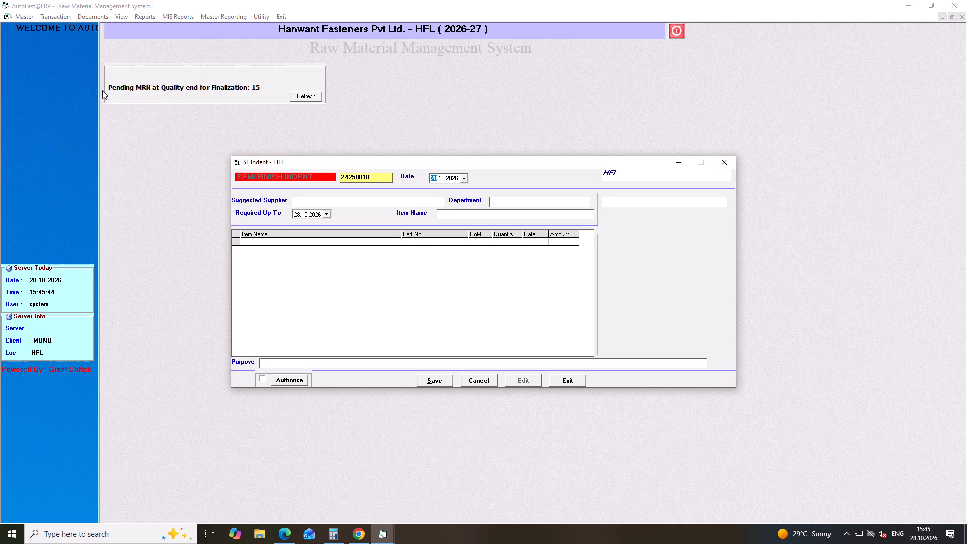
key("Down")
key("Return")
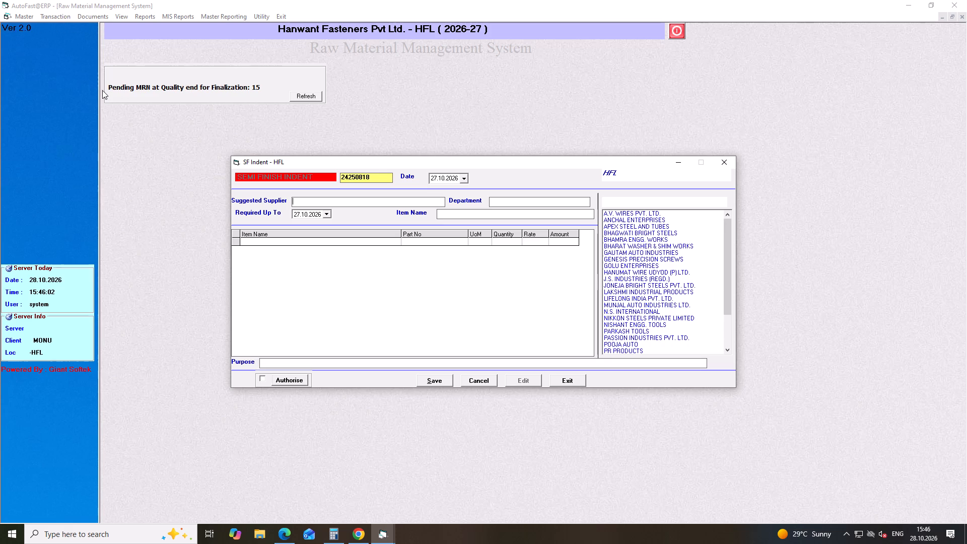
Set the indent's suggested supplier to N.S. INTERNATIONAL and its department to BOLT MAKER.
key("n")
key("Down")
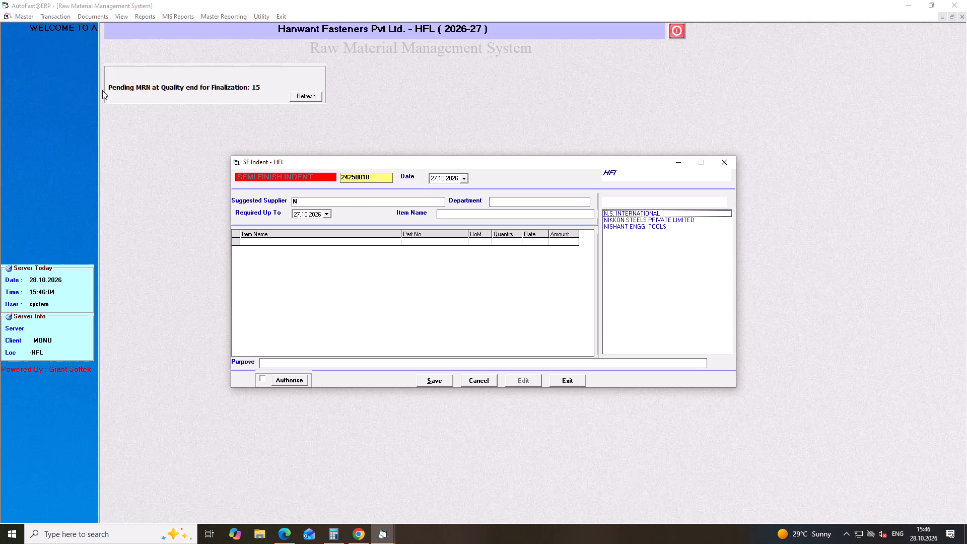
key("Down")
key("Down")
key("Up")
key("Return")
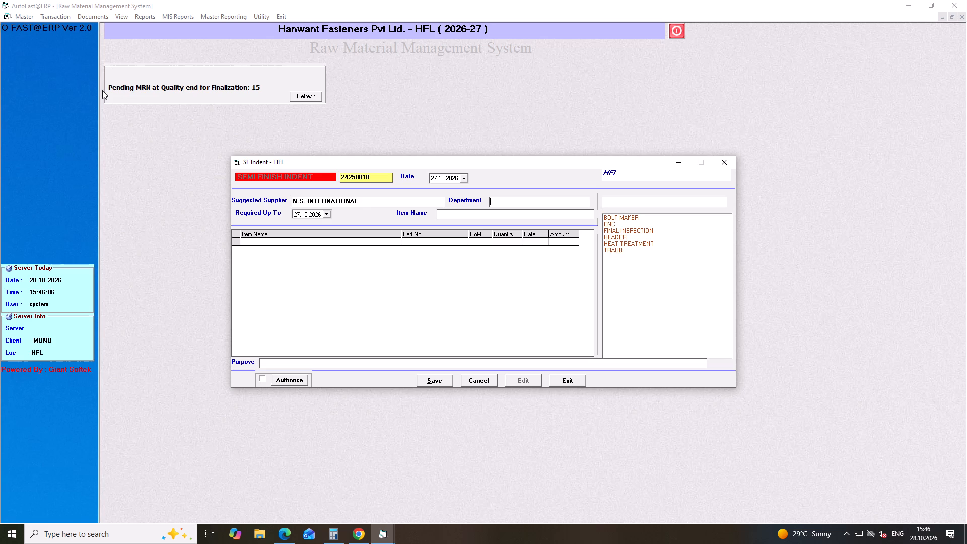
key("Down")
key("Down")
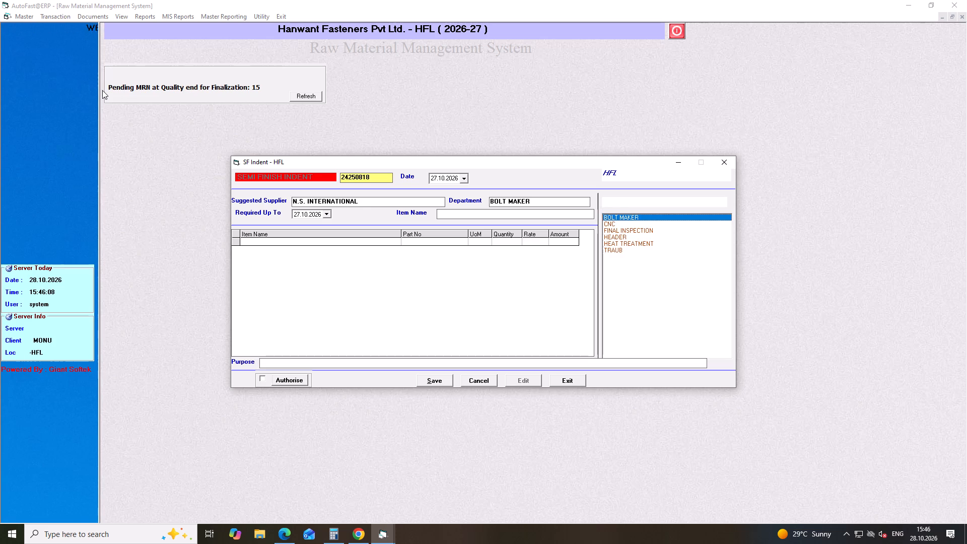
key("Return")
Set the indent's required-up-to date to 27.10.2026 and move on to the item name.
key("Down")
key("Return")
key("Return")
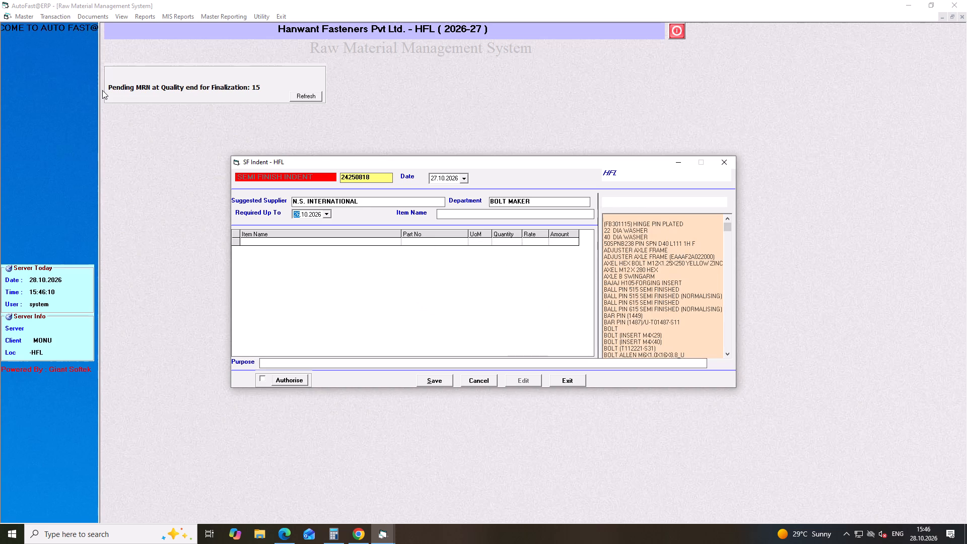
key("Down")
key("Down")
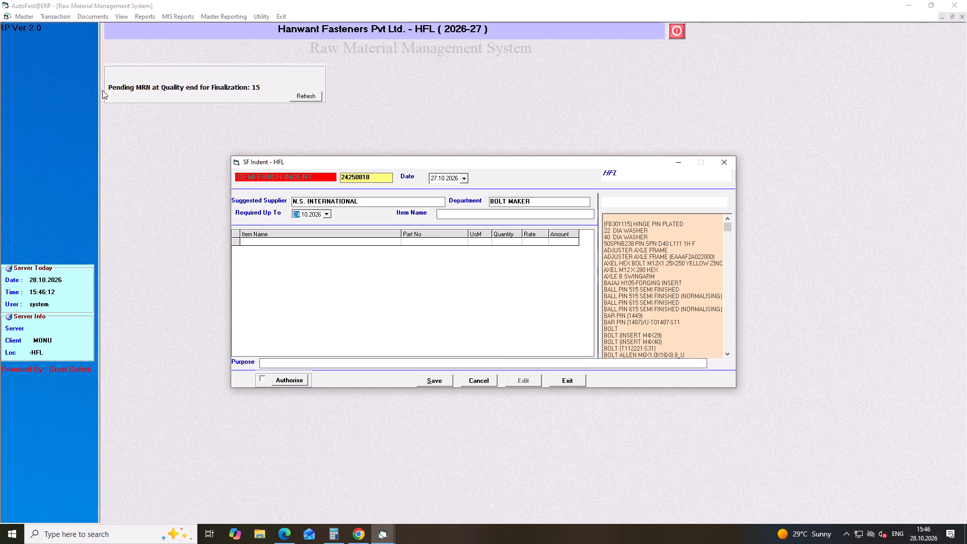
key("Up")
key("Up")
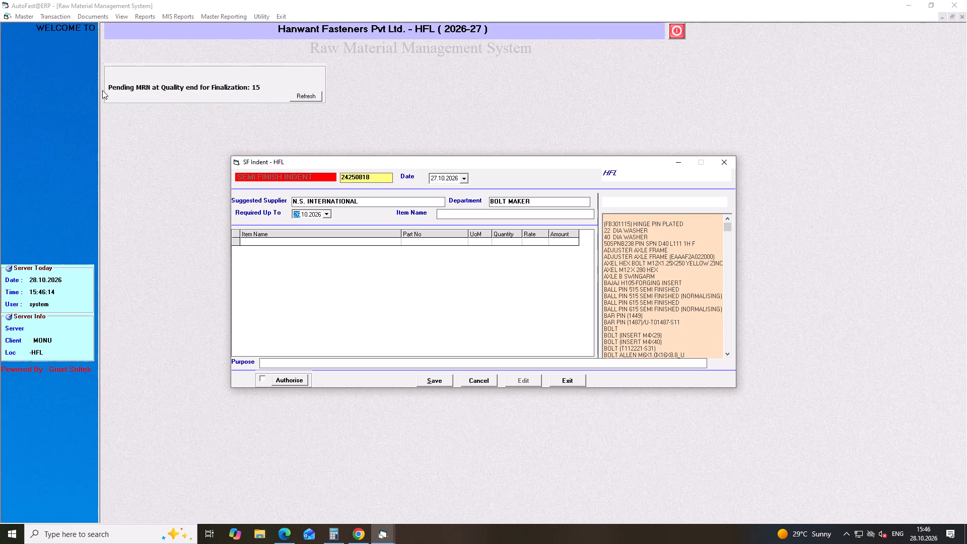
key("Return")
key("Return")
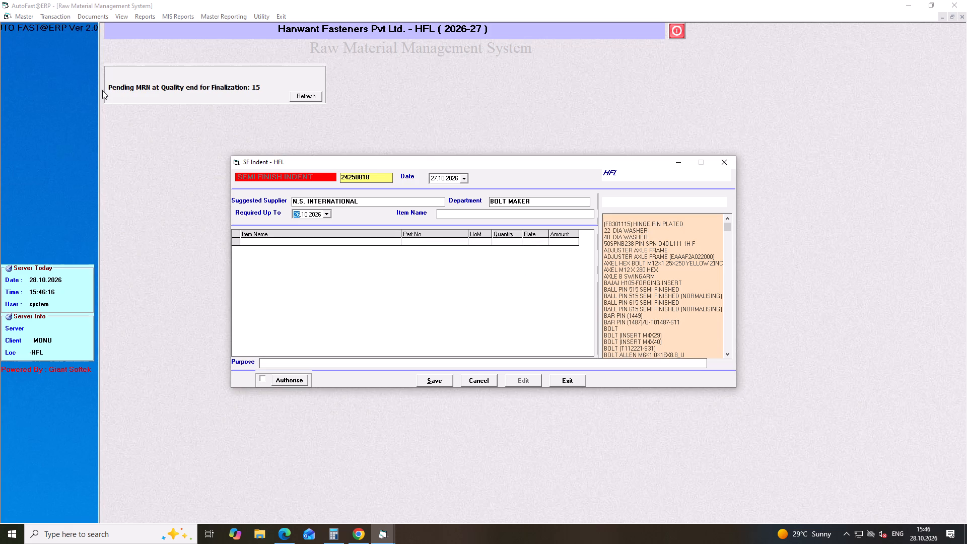
key("Up")
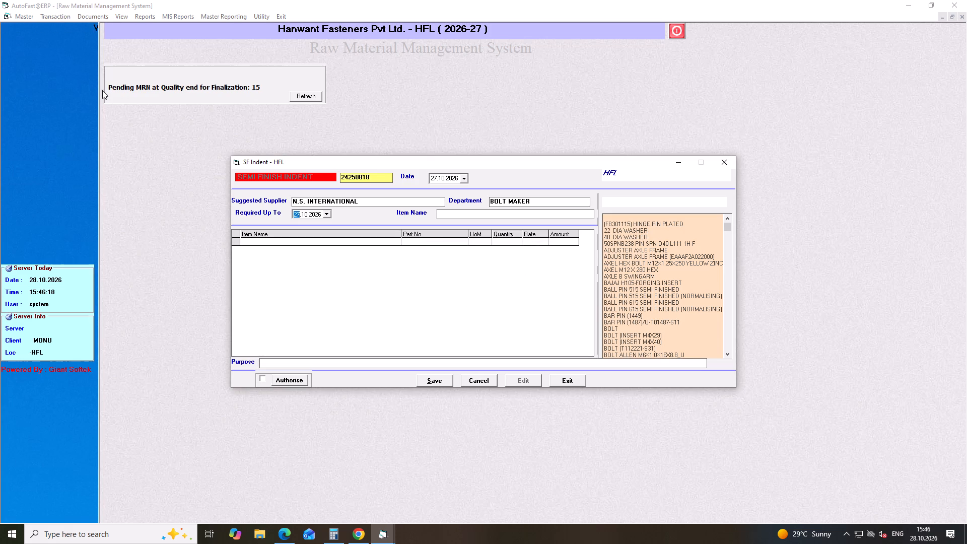
key("Return")
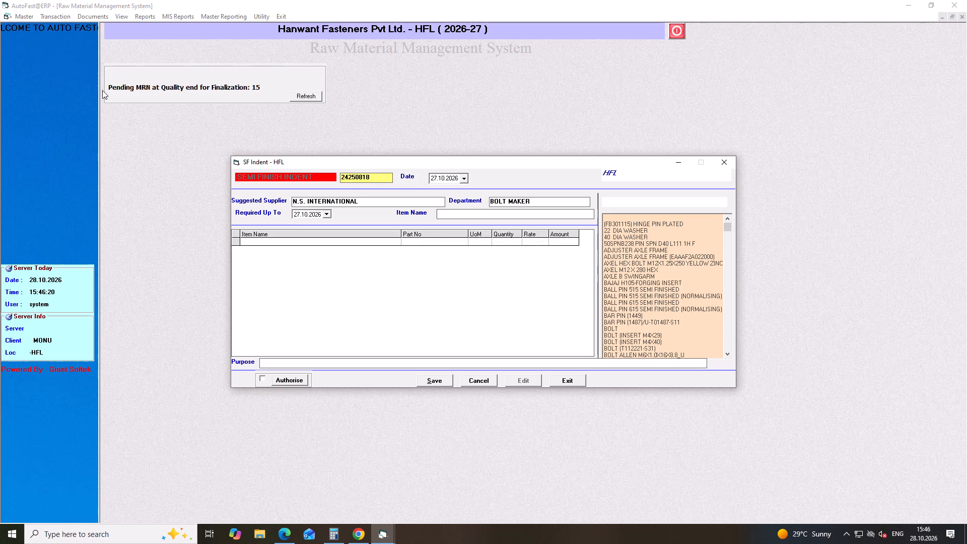
Search the item names for "%screw sp" and add SCREW SPECIAL 6 X 16 to the semi-finished indent.
key("shift+percent")
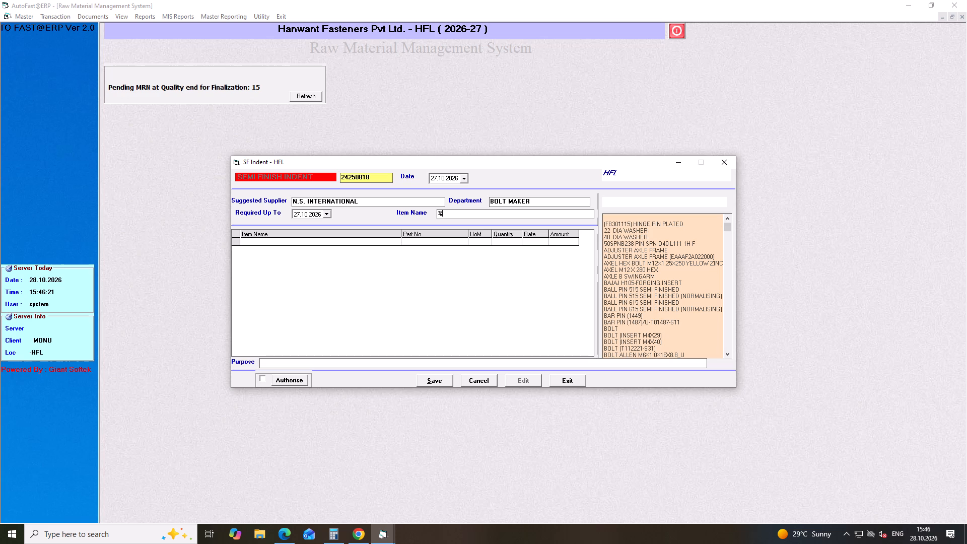
type("screw")
key("space")
type("sp")
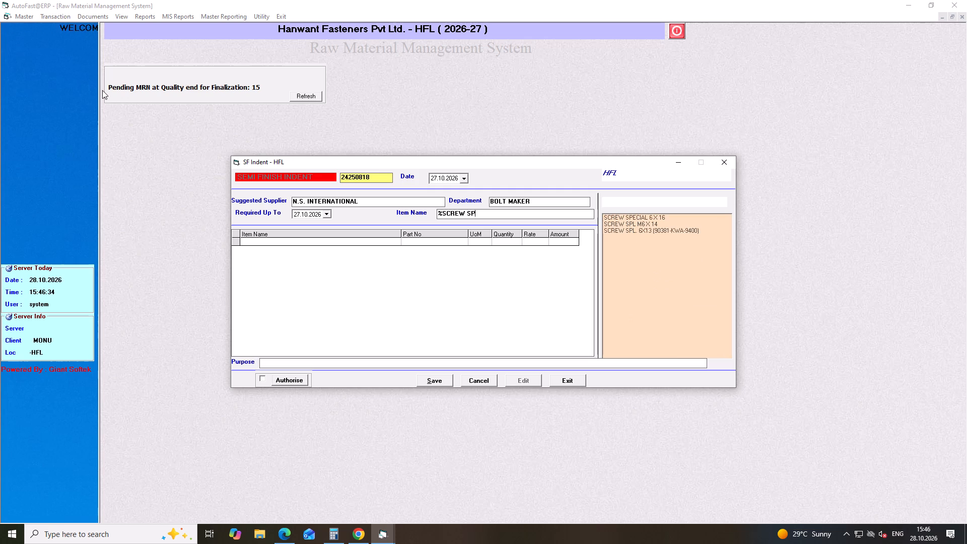
key("Down")
key("Down")
key("Return")
key("Return")
key("Return")
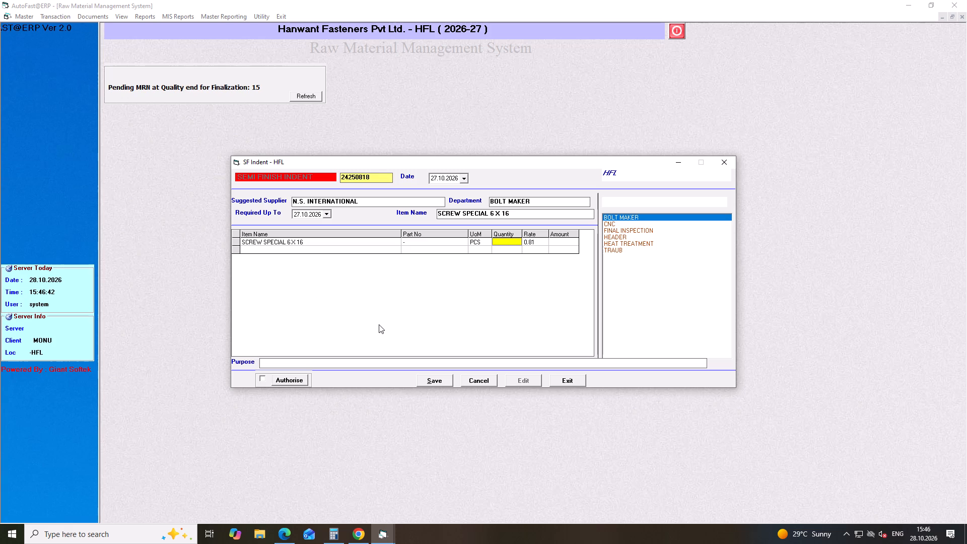
Set the SCREW SPECIAL 6 X 16 line's quantity to 17500 and its rate to 3.15.
left_click(508, 241)
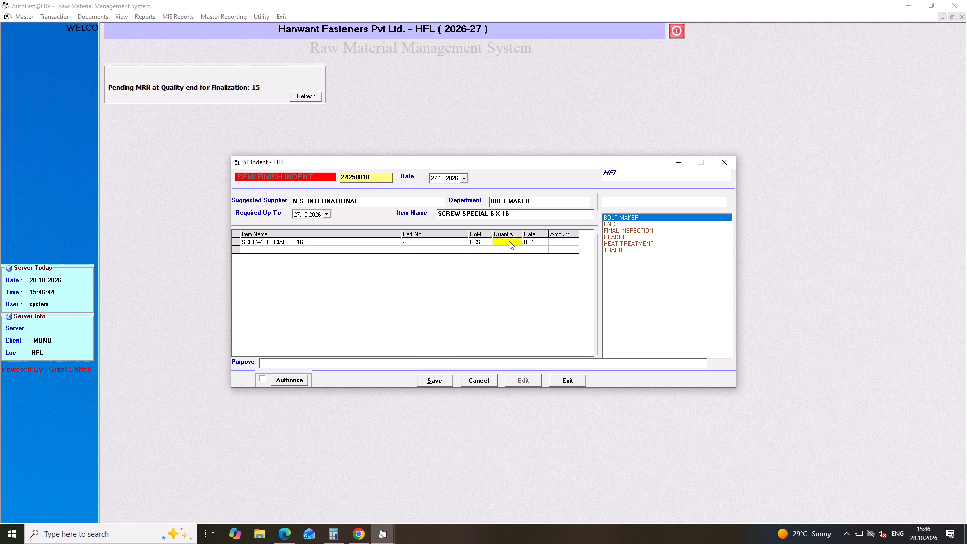
type("17500")
key("Right")
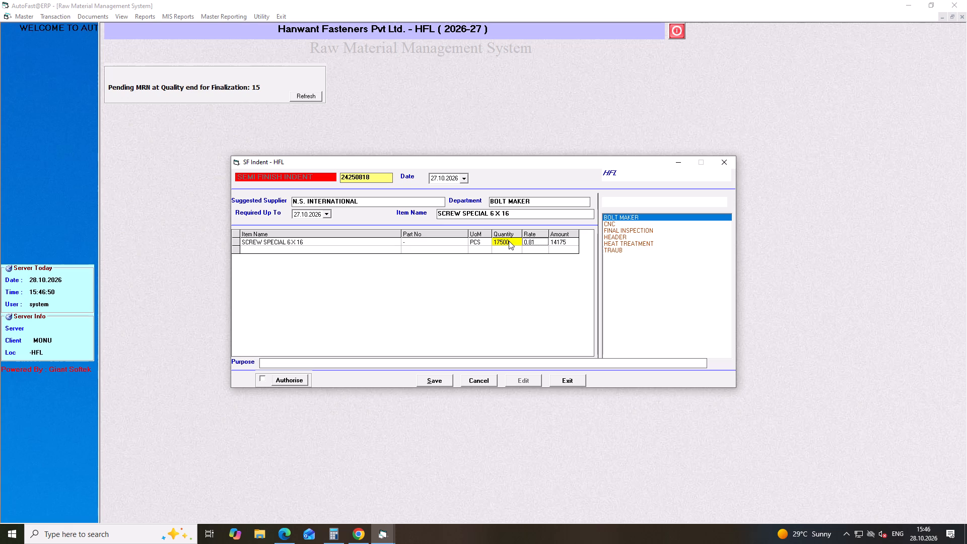
key("BackSpace")
key("BackSpace")
key("BackSpace")
key("BackSpace")
key("BackSpace")
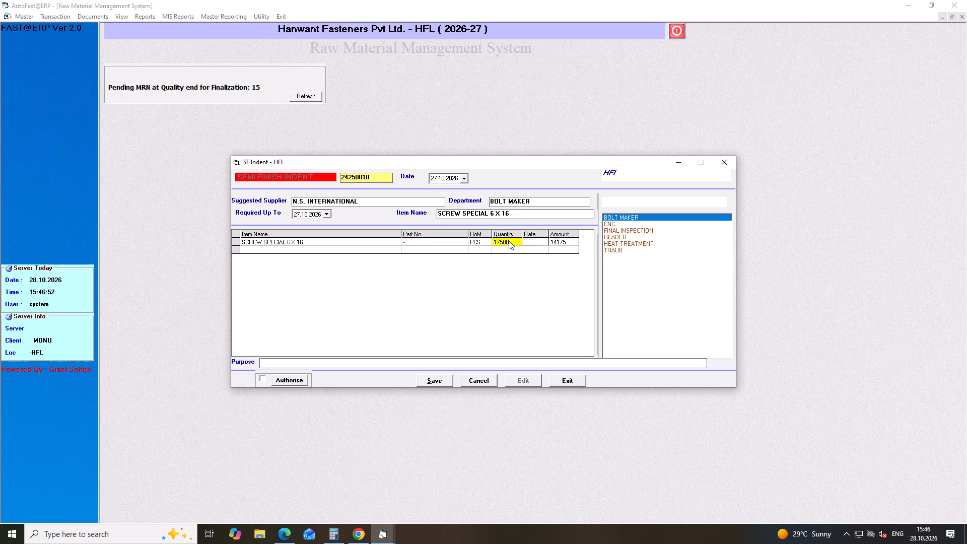
key("3")
type(".15")
key("Right")
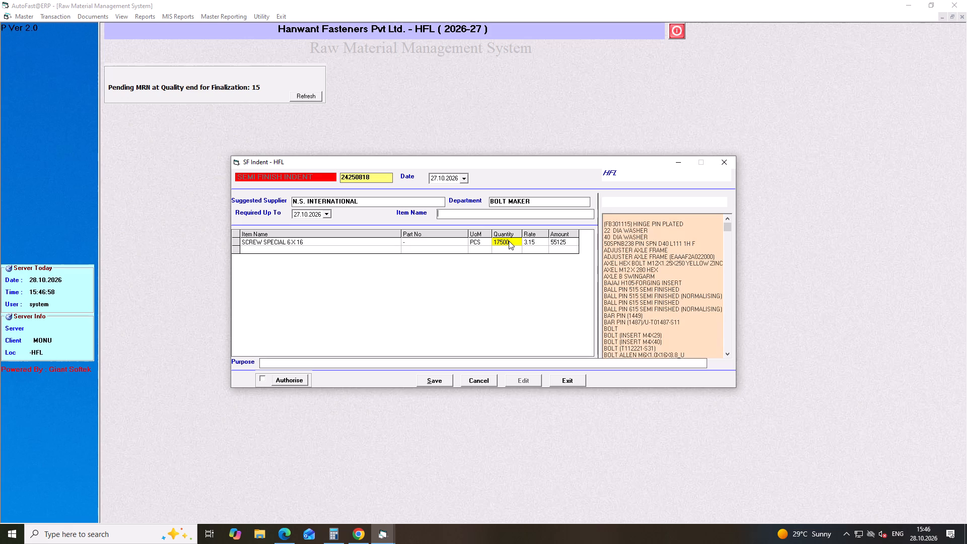
Save the semi-finished indent, authorise it and close the indent form.
left_click(431, 384)
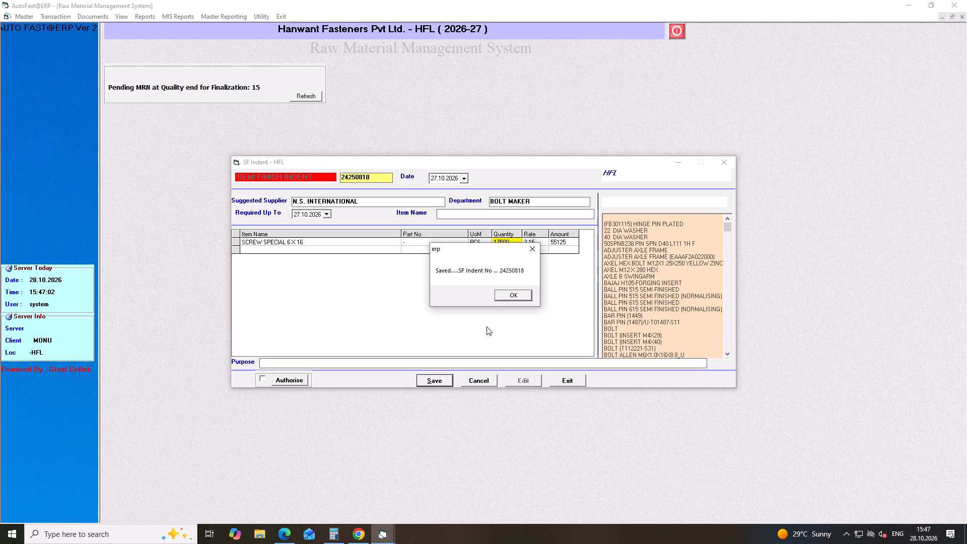
left_click(518, 298)
left_click(263, 379)
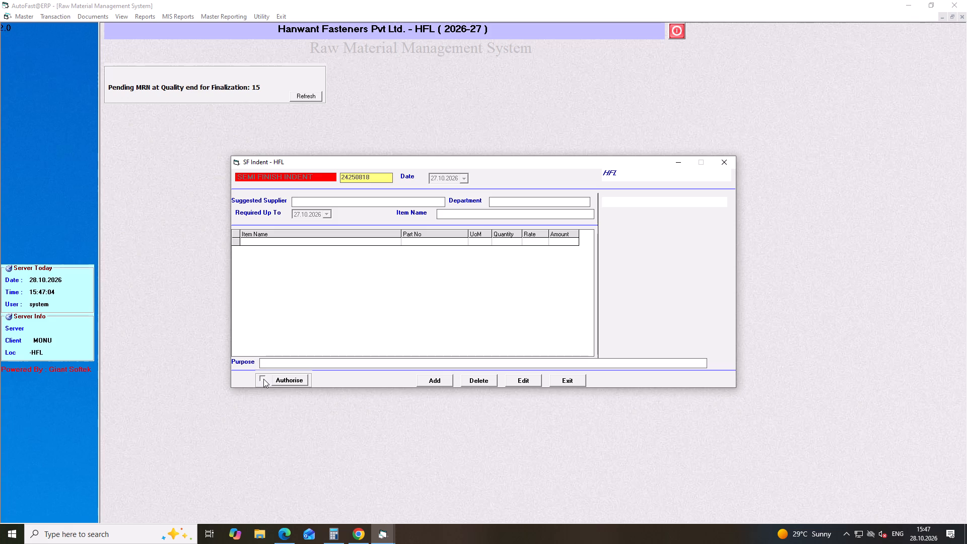
left_click(294, 379)
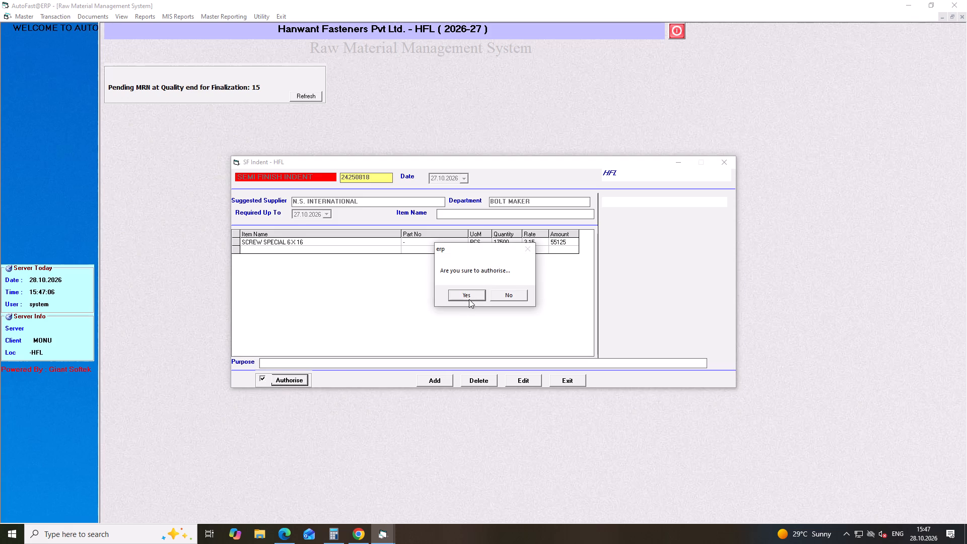
left_click(469, 299)
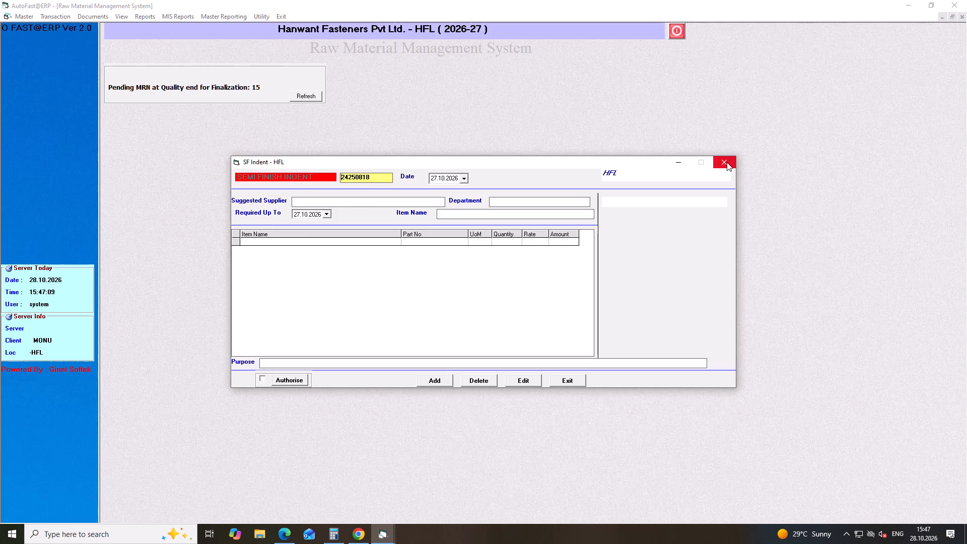
left_click(727, 162)
Start a new semi-finished purchase order with its PO date and quotation date set to 27.10.2026.
left_click(67, 18)
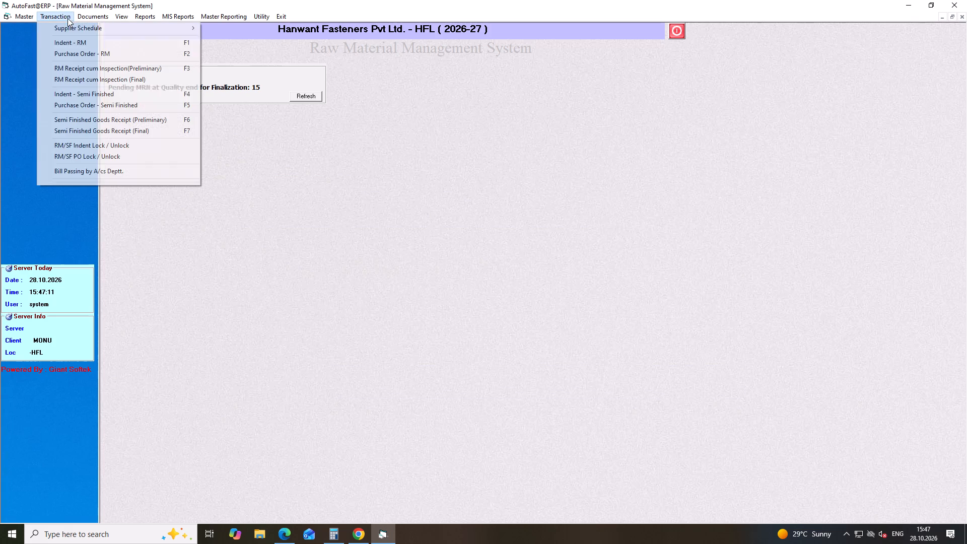
left_click(125, 102)
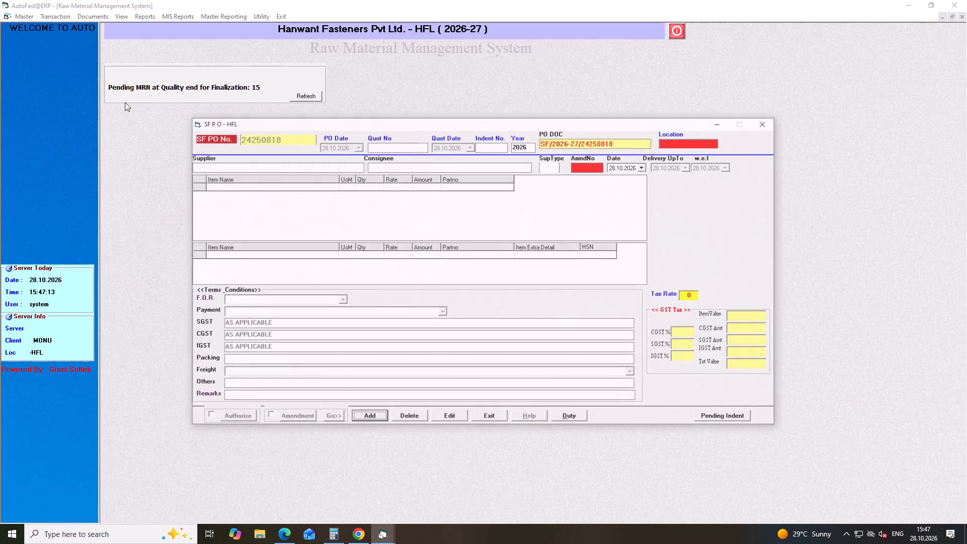
key("Return")
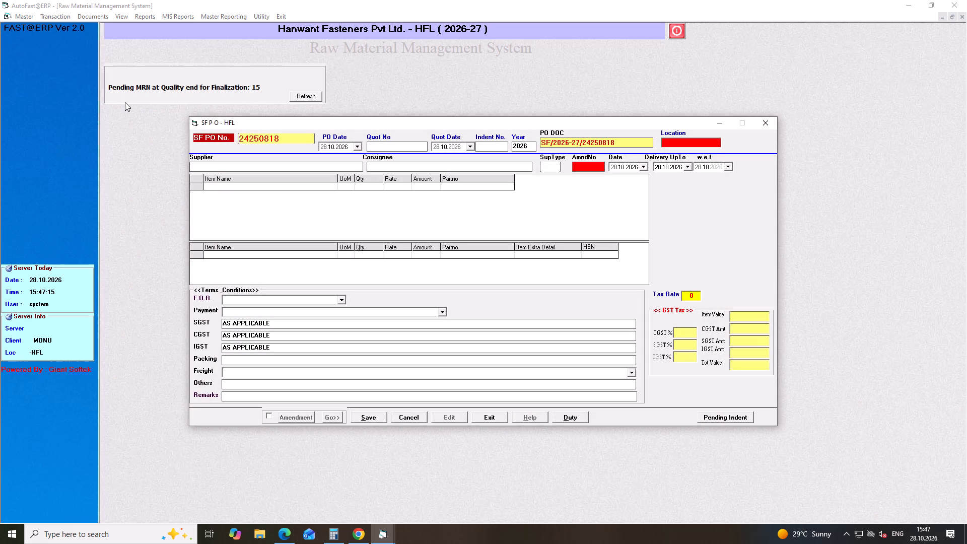
key("Return")
key("Down")
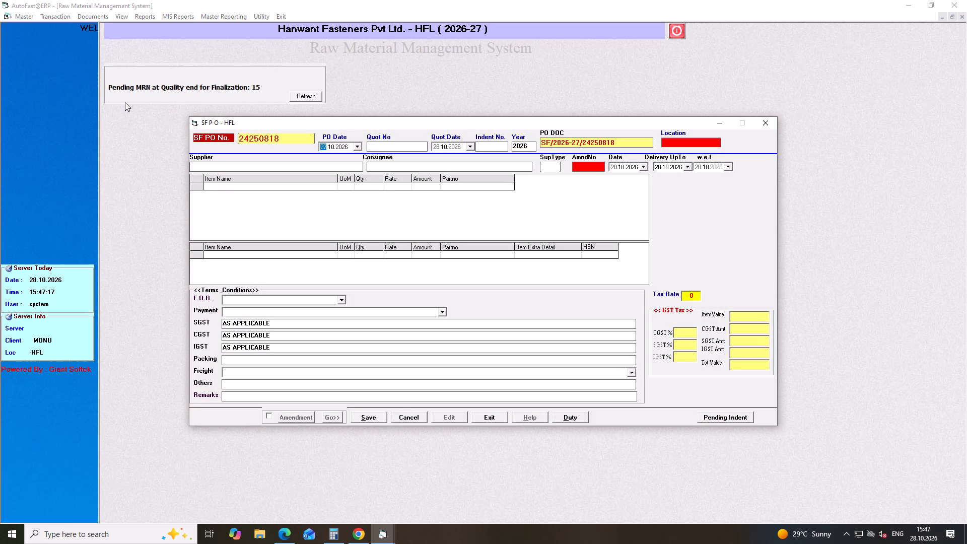
key("Return")
key("Return")
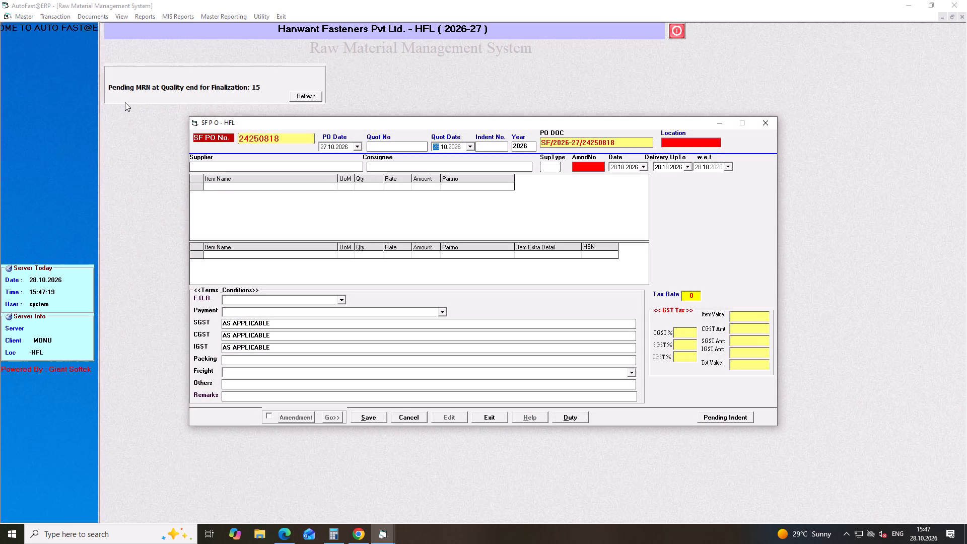
key("Down")
key("Return")
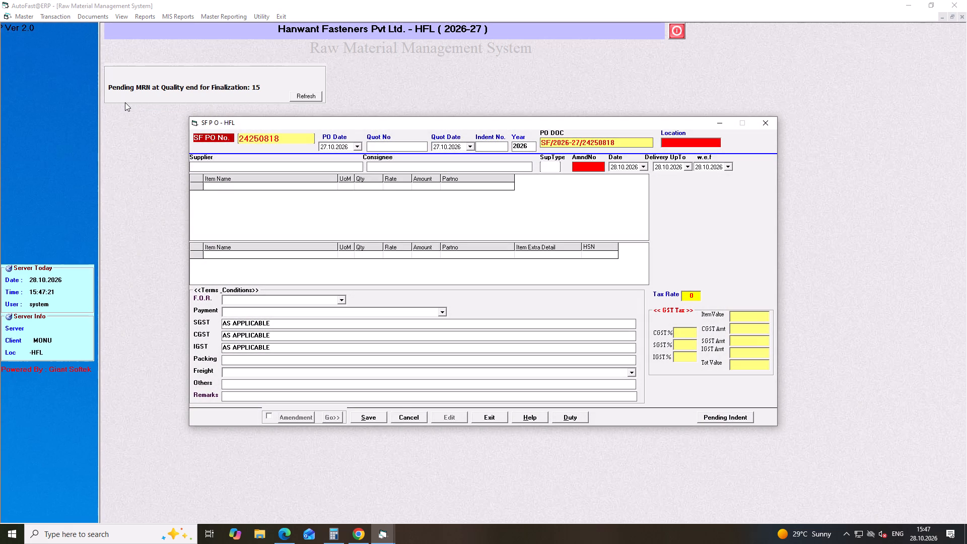
Load indent number 24250818 with its supplier into the purchase order.
key("2")
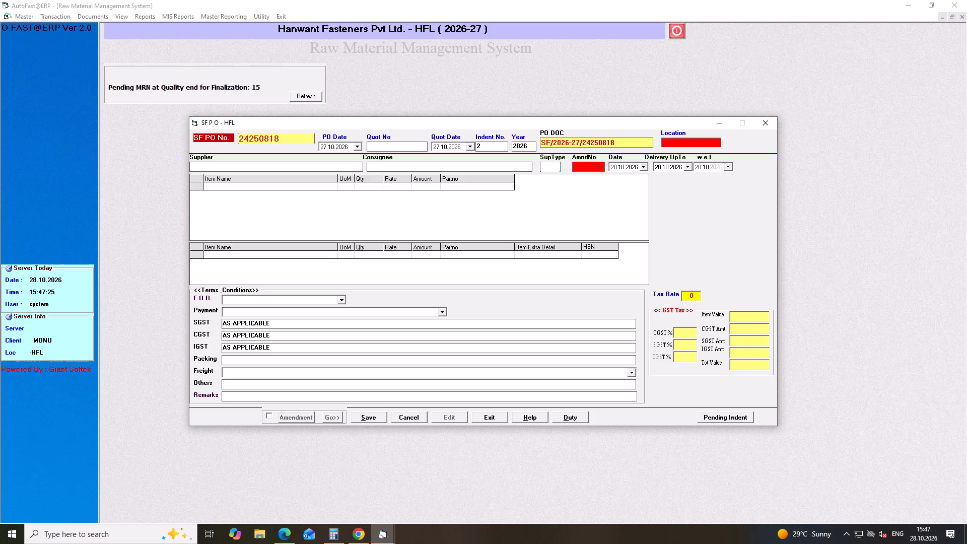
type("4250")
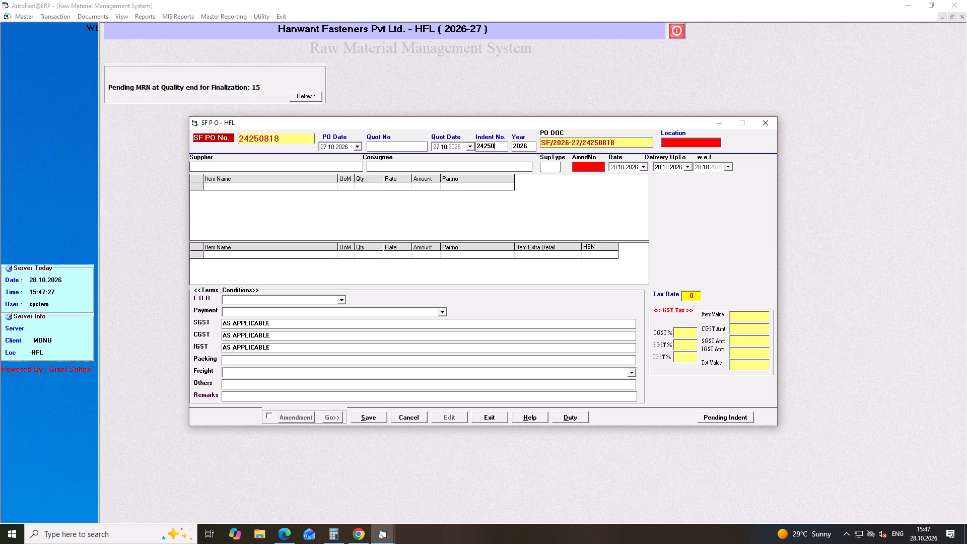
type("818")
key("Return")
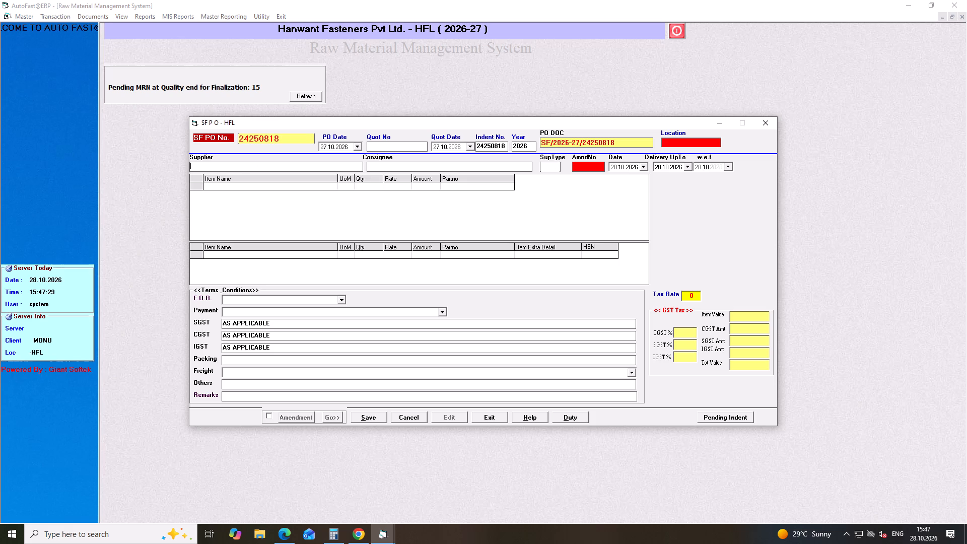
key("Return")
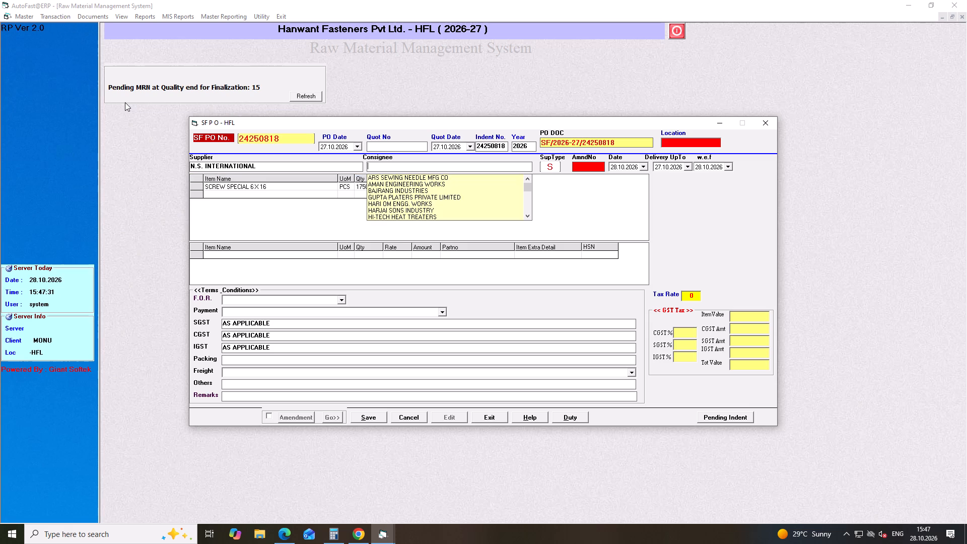
Set the purchase order's consignee to N.S. INTERNATIONAL.
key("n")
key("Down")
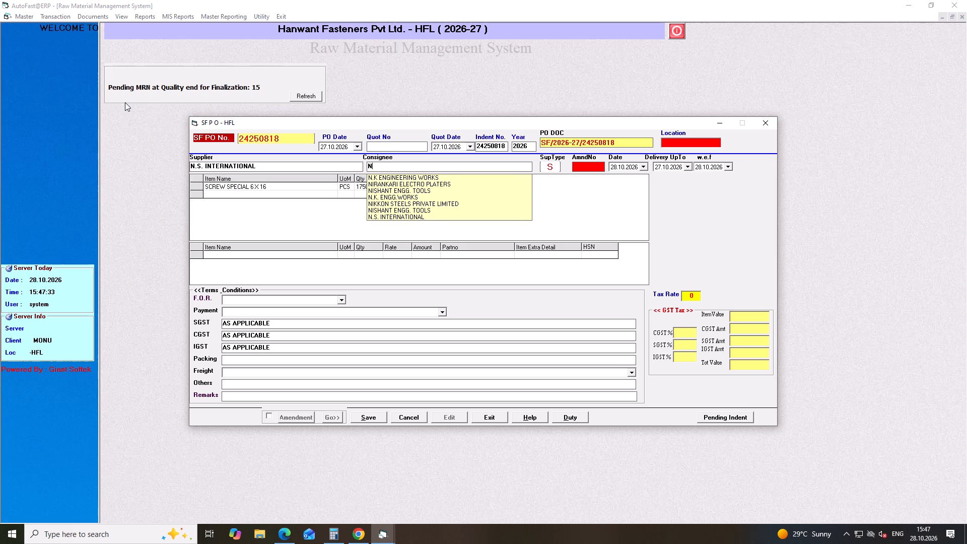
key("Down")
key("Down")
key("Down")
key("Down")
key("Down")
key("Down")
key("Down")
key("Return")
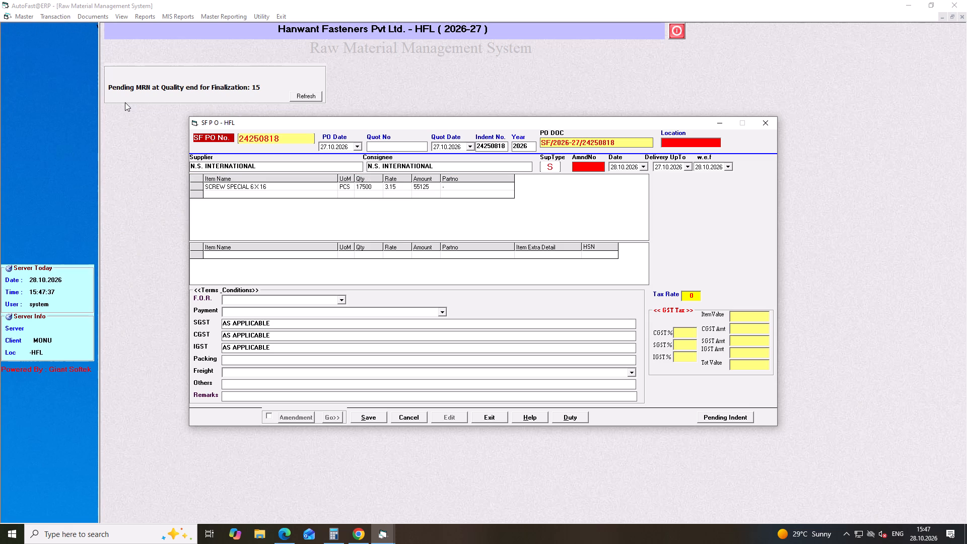
Set the purchase order's amendment date and with-effect-from date to 27.10.2026, keeping the delivery date.
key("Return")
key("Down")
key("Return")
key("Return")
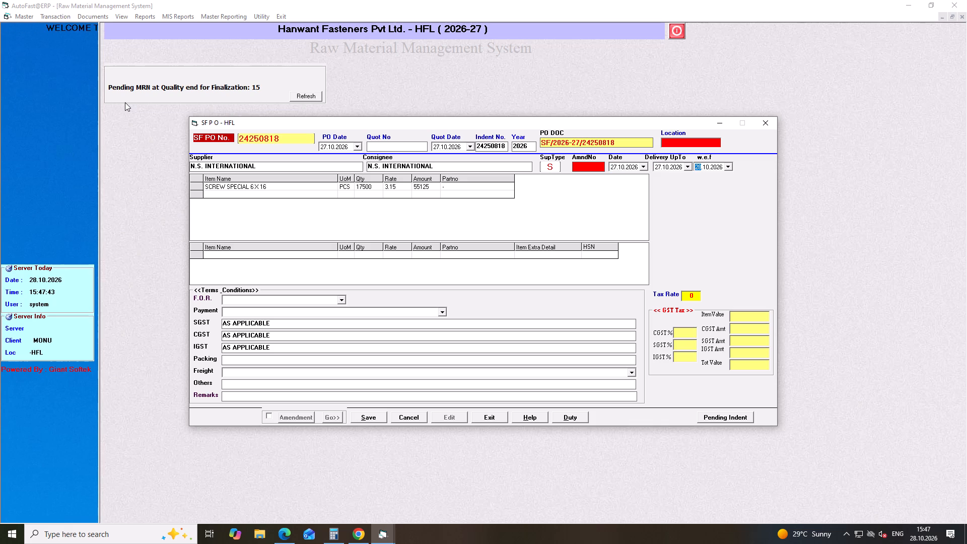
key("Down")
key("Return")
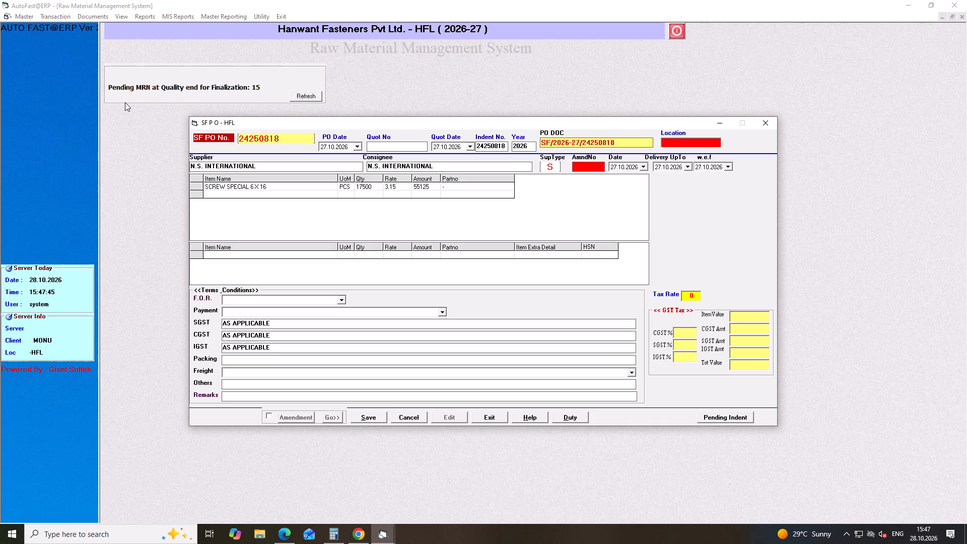
Add the indent's SCREW SPECIAL 6 X 16 line to the purchase order's item list.
double_click(253, 187)
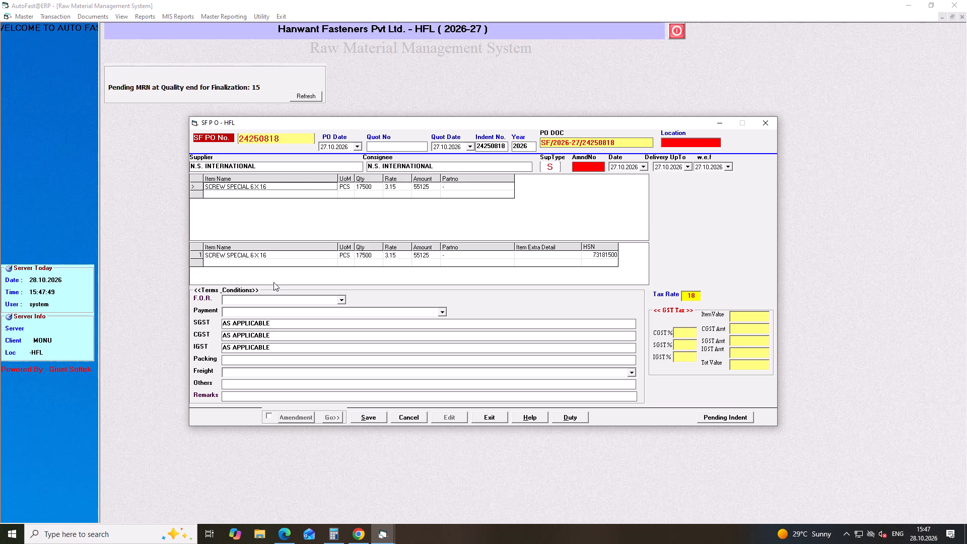
key("Return")
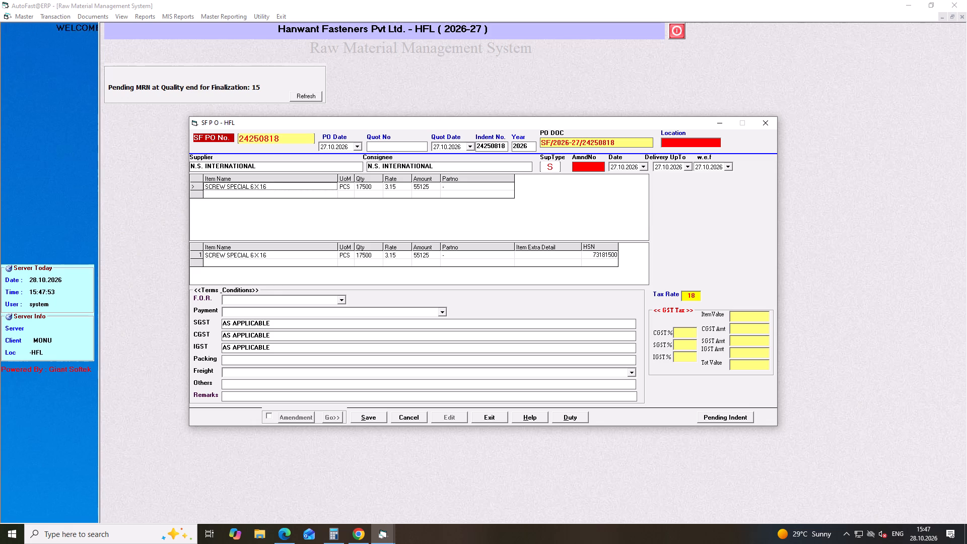
Fill the F.O.R. term with "-" and set the payment term to WITHIN 45 DAYS, leaving the GST terms as they are.
left_click(268, 301)
key("minus")
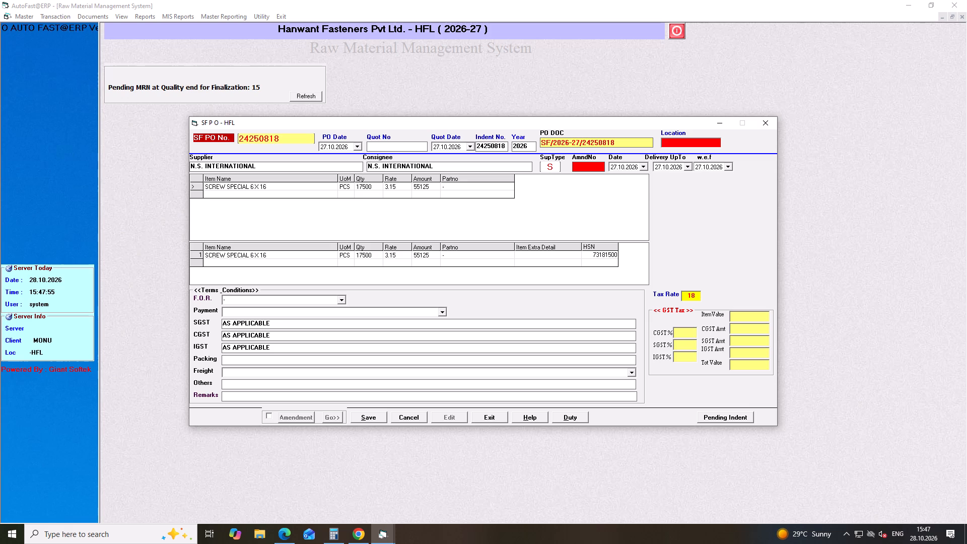
key("Return")
key("Down")
key("Down")
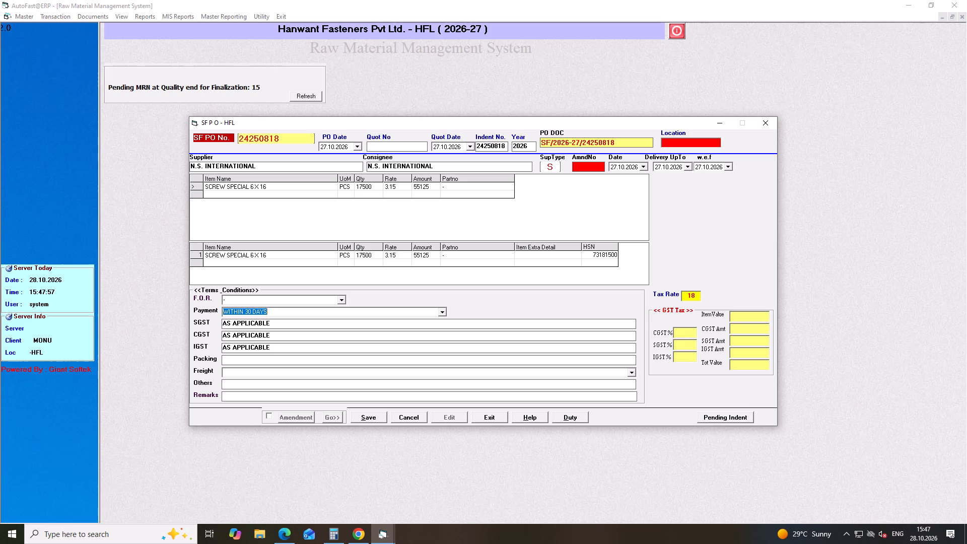
key("Down")
key("Return")
key("Return")
key("Return")
key("Return")
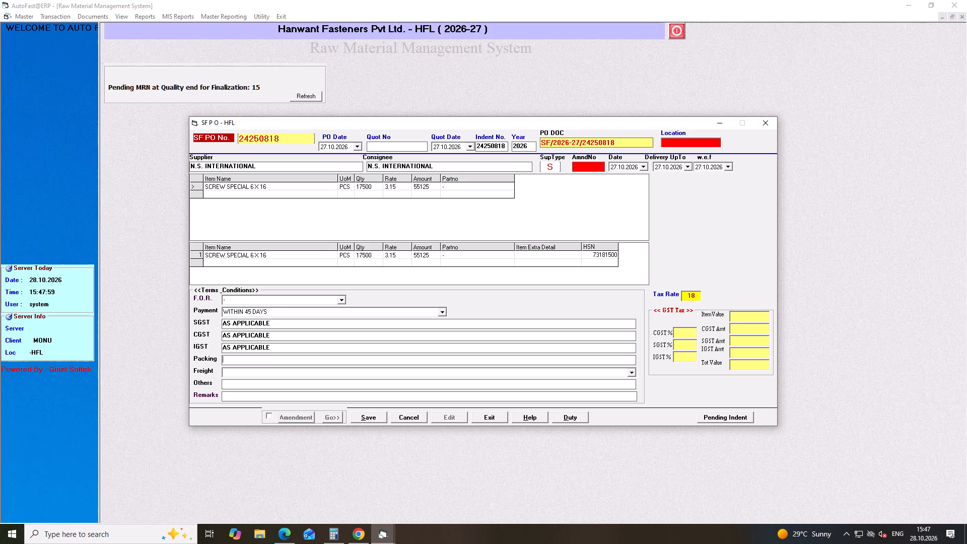
Fill the packing, freight, others and remarks terms with "-".
key("minus")
key("Return")
key("minus")
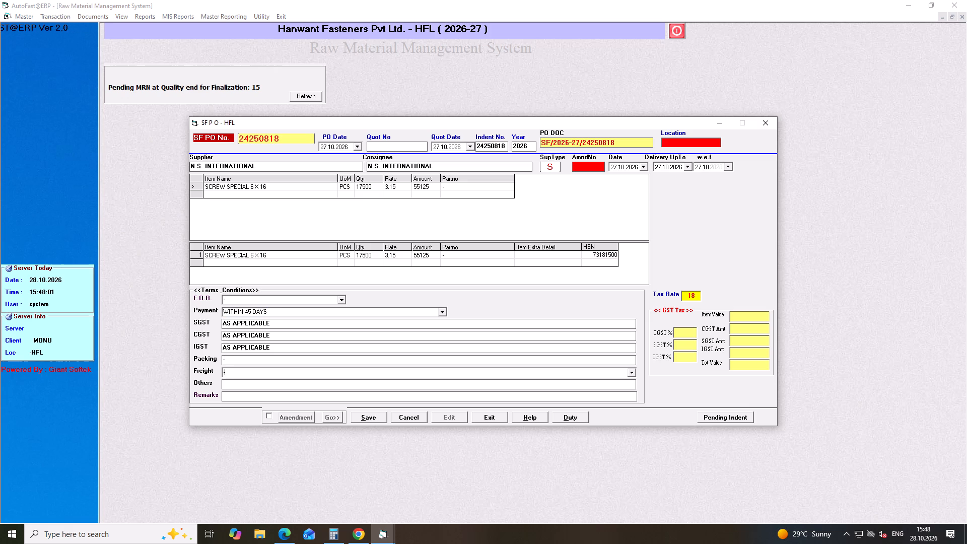
key("Return")
key("minus")
key("Return")
key("minus")
key("Return")
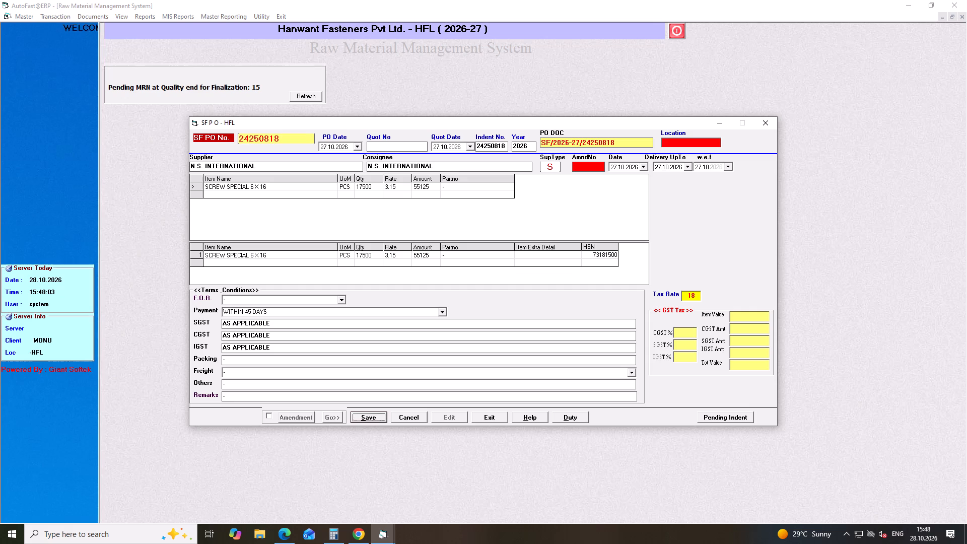
Save the N.S. International semi-finished purchase order, approve it as OK, and close the purchase order form.
left_click(373, 416)
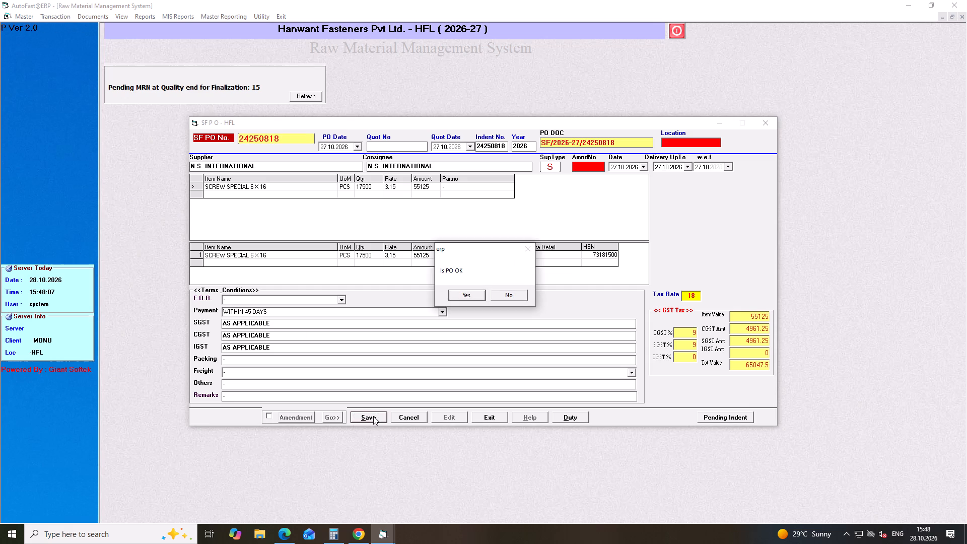
left_click(473, 294)
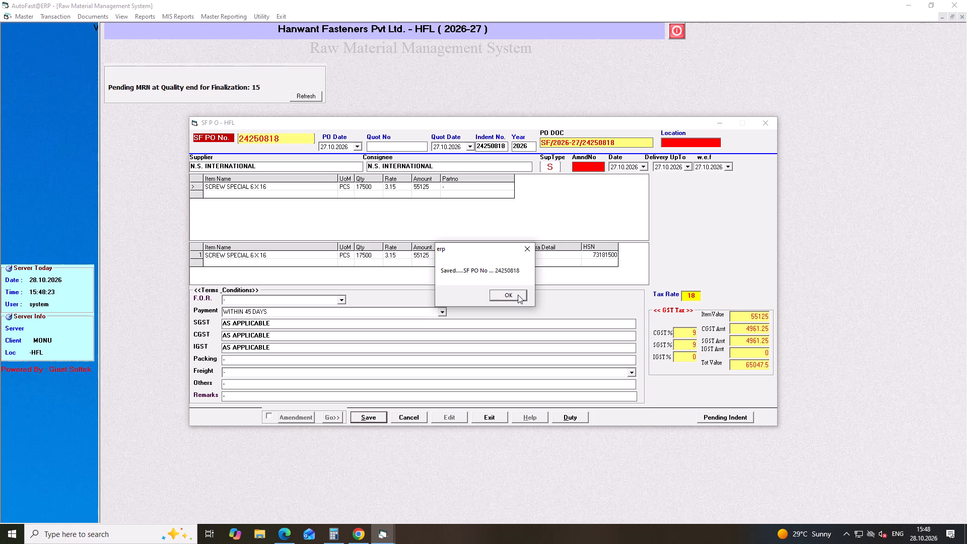
left_click(518, 295)
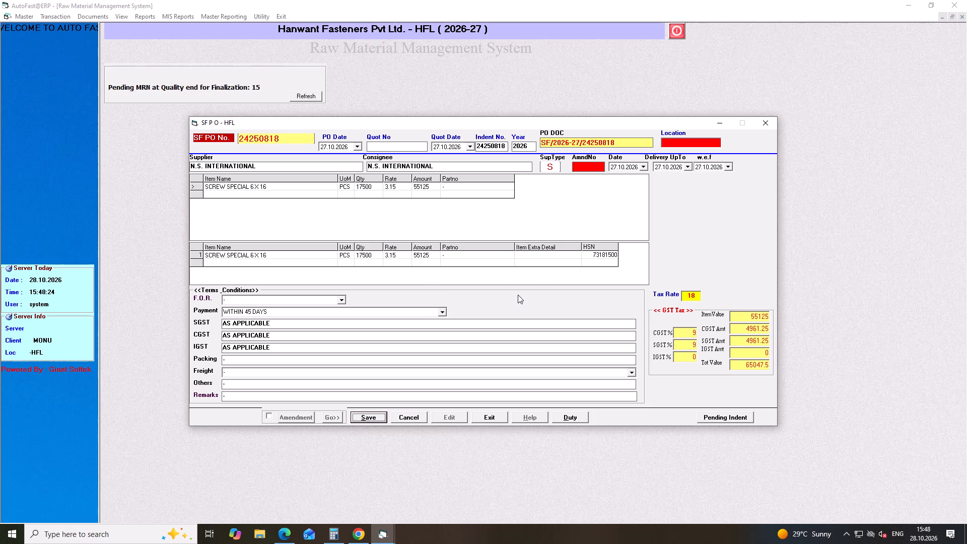
left_click(763, 127)
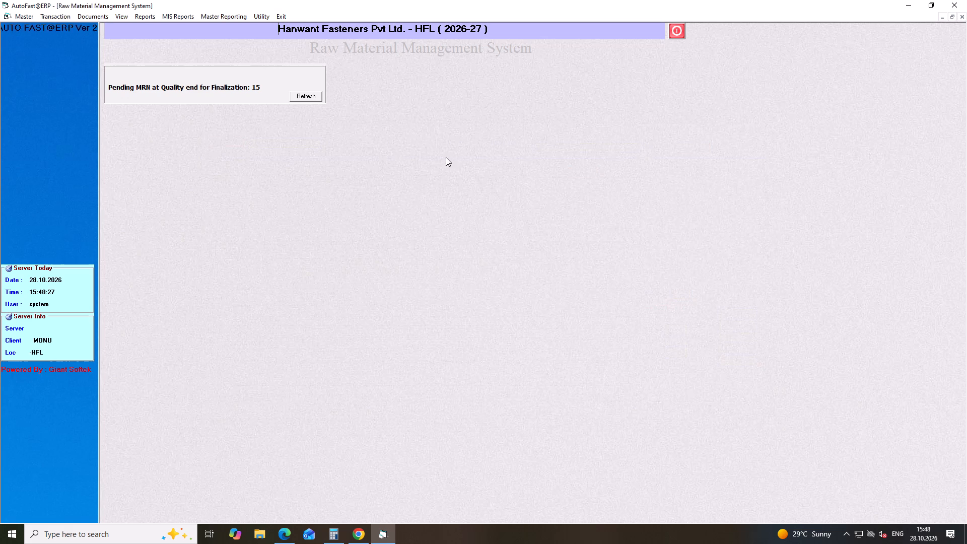
Authorise the pending N.S. International purchase order 24250818 and close the pending PO authorization list.
left_click(118, 18)
left_click(124, 26)
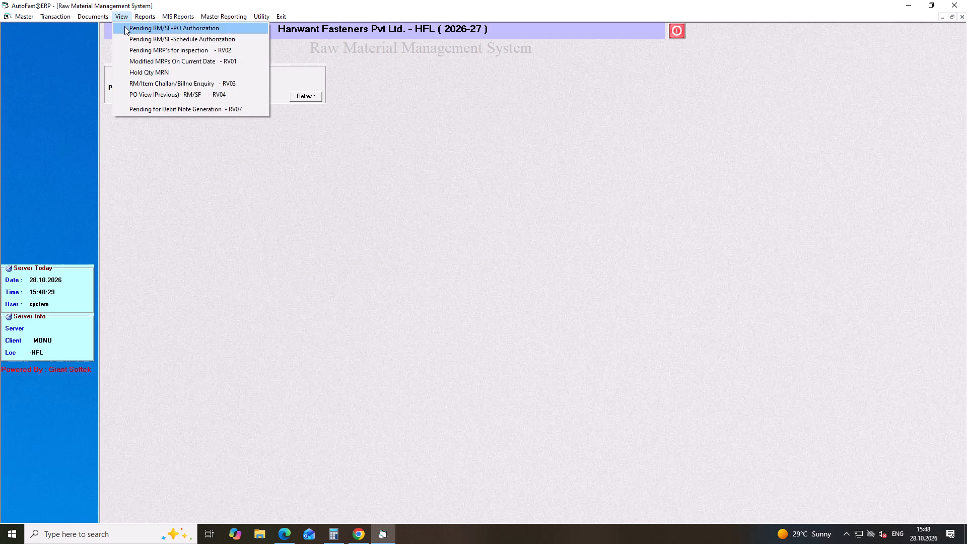
key("Return")
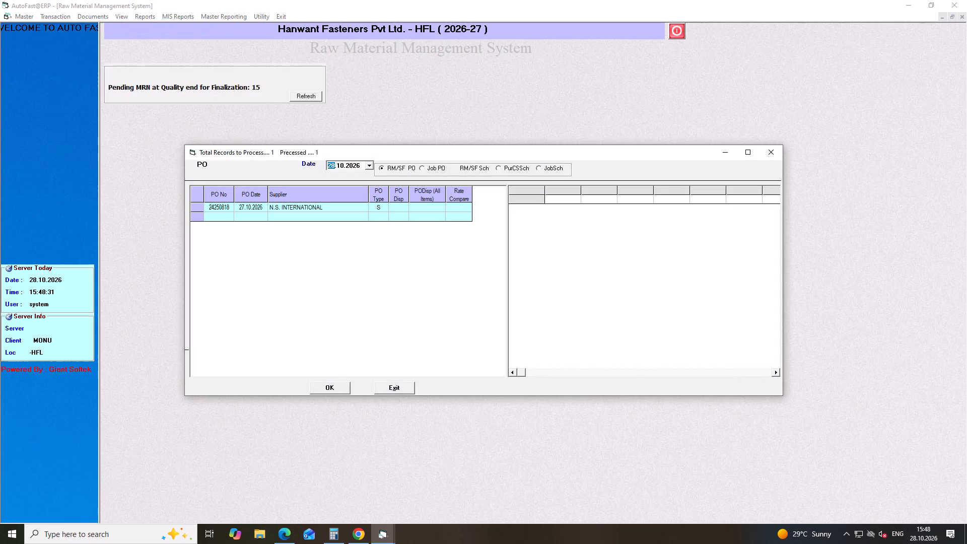
left_click(216, 206)
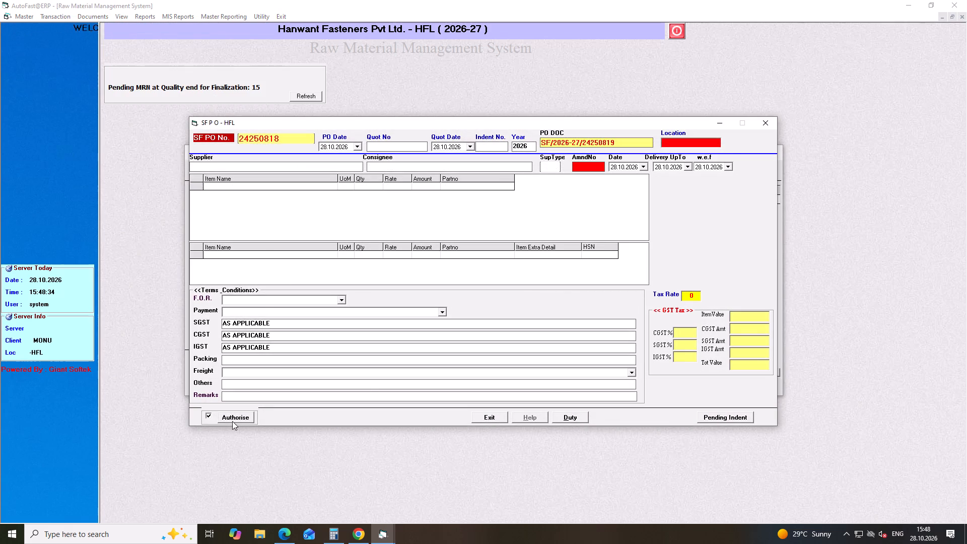
left_click(233, 420)
left_click(465, 297)
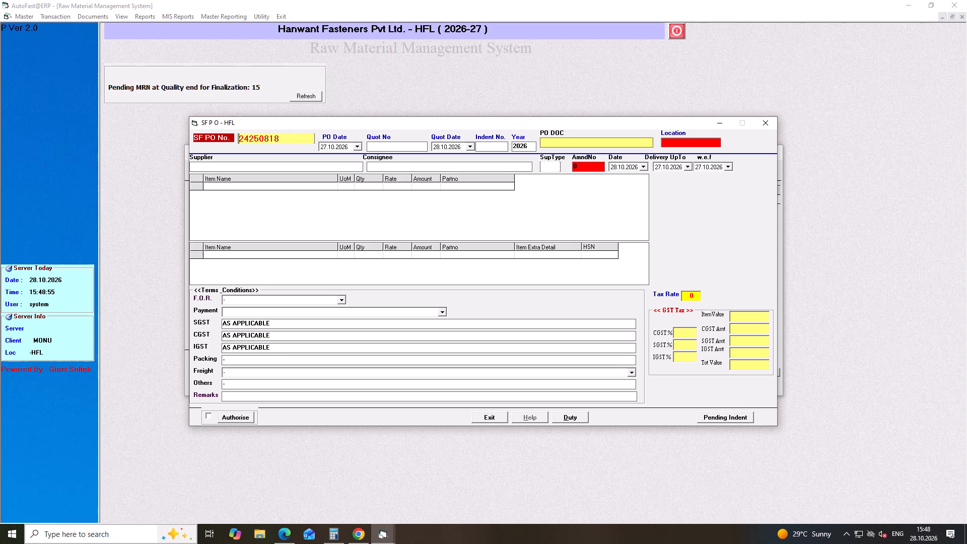
left_click(767, 122)
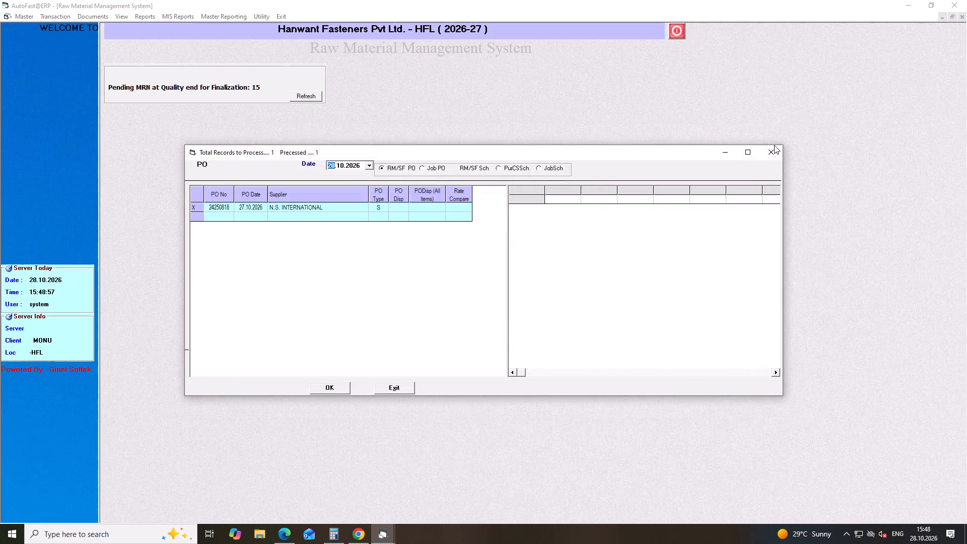
left_click(775, 151)
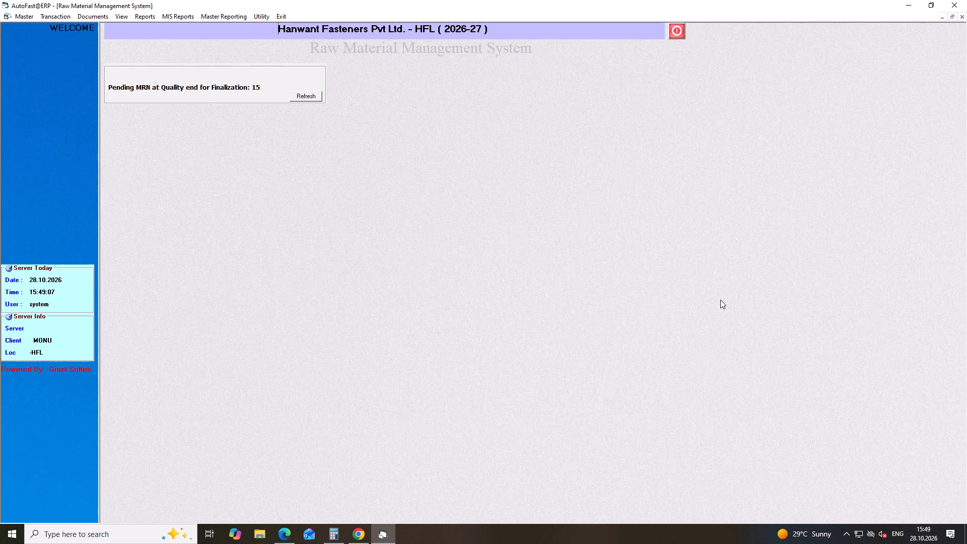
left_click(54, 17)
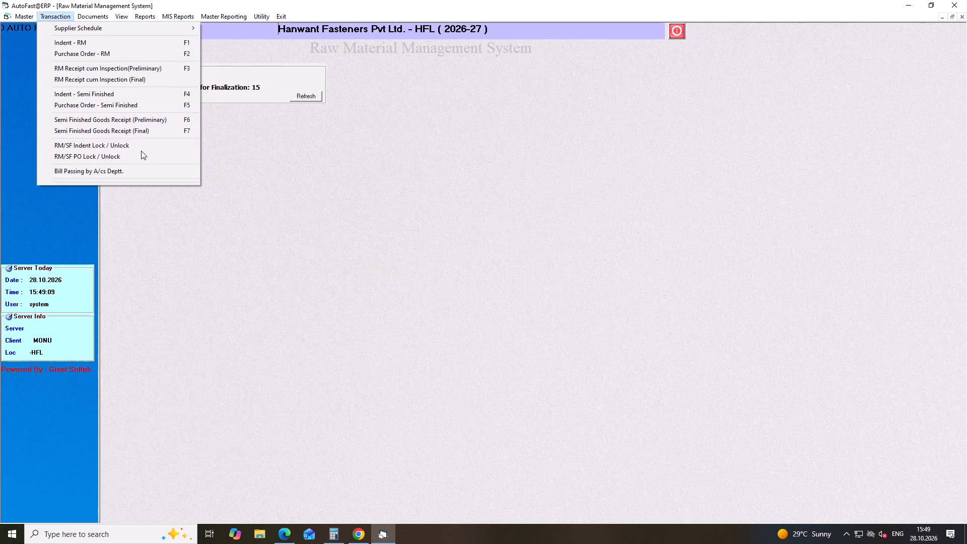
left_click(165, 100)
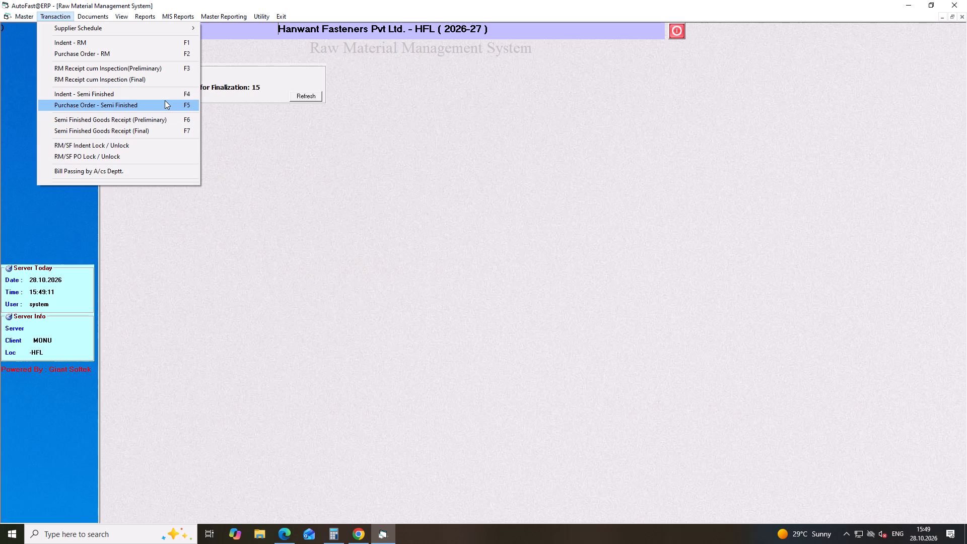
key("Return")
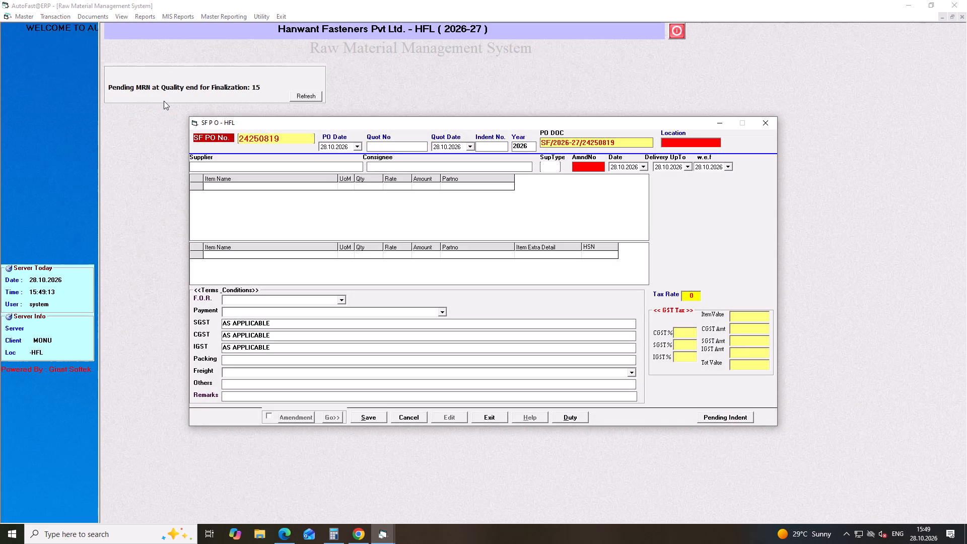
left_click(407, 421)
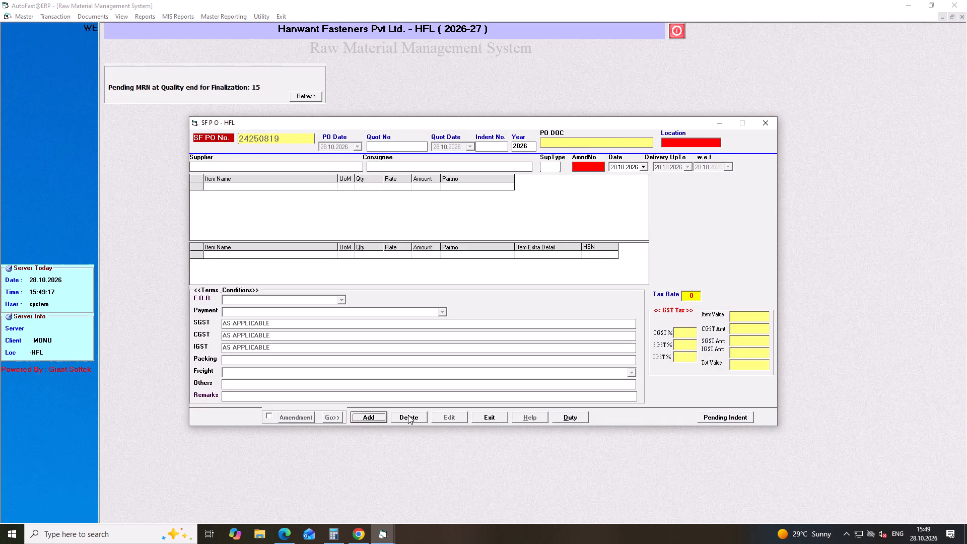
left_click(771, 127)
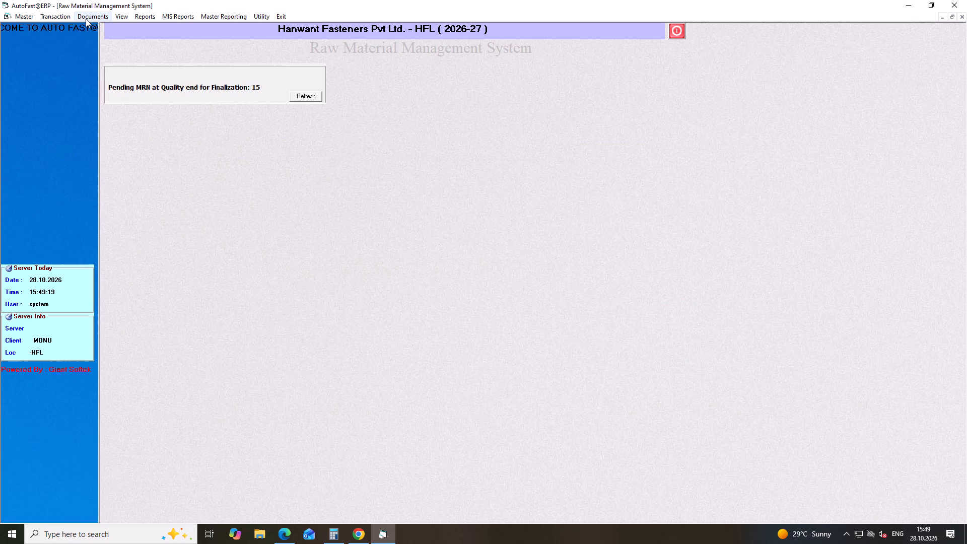
Open semi-finished purchase order 24250797 for editing.
left_click(48, 16)
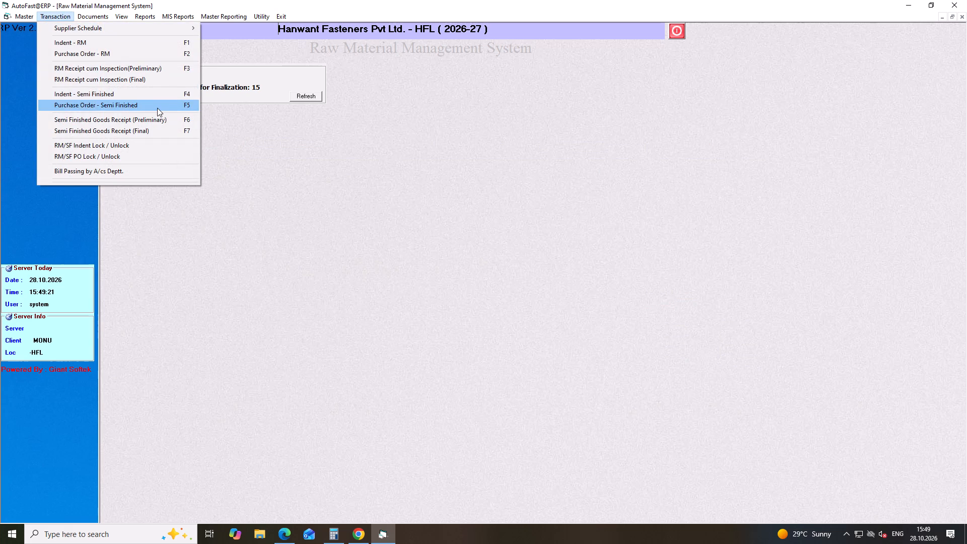
left_click(157, 108)
left_click(454, 420)
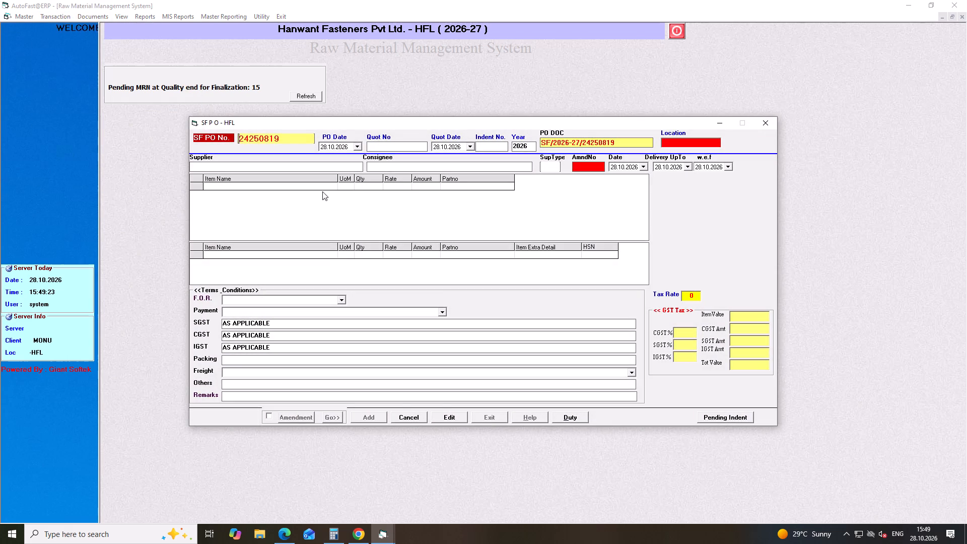
left_click(287, 137)
key("BackSpace")
key("BackSpace")
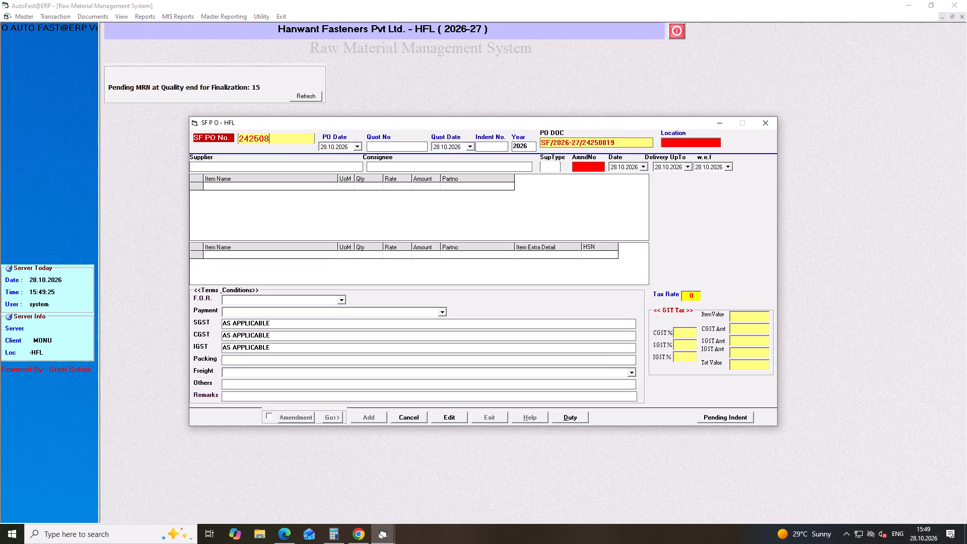
key("BackSpace")
key("9")
key("BackSpace")
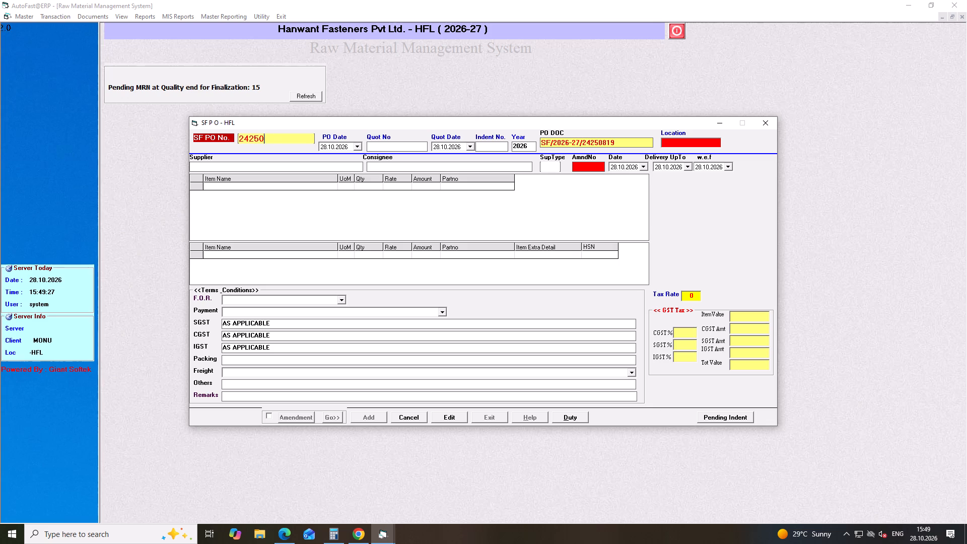
type("797")
key("Return")
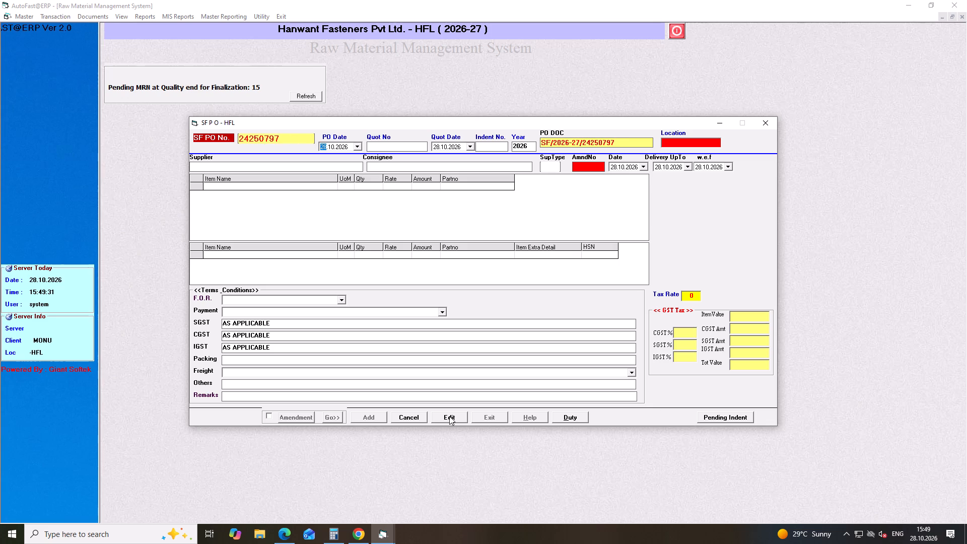
left_click(450, 415)
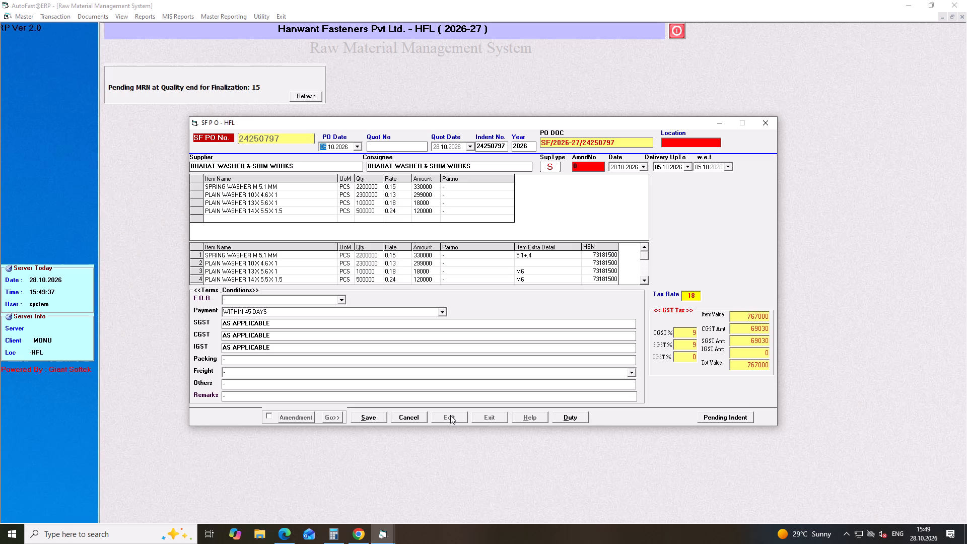
Set the quantity of the PLAIN WASHER 14 X 5.5 X 1.5 line to 600000, save the purchase order and close it.
left_click(275, 281)
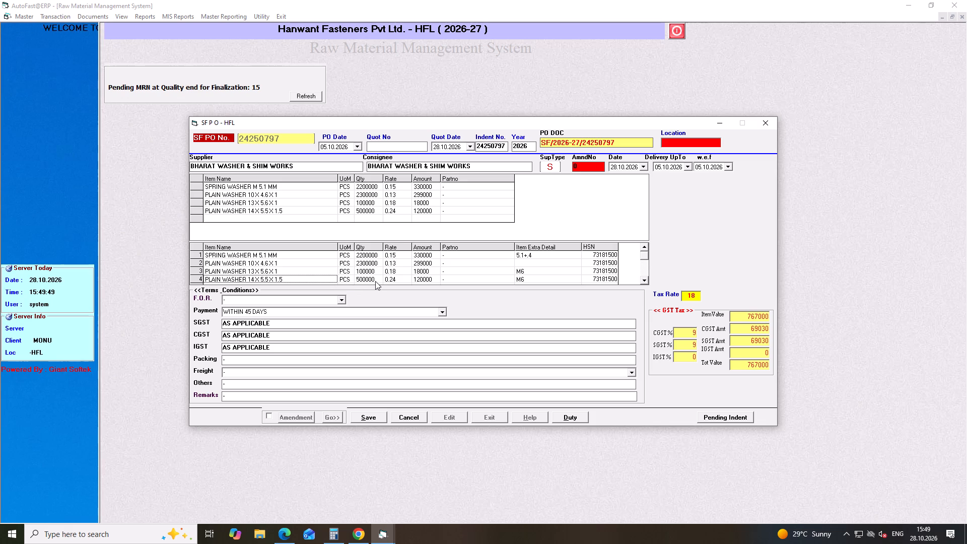
left_click(375, 281)
key("BackSpace")
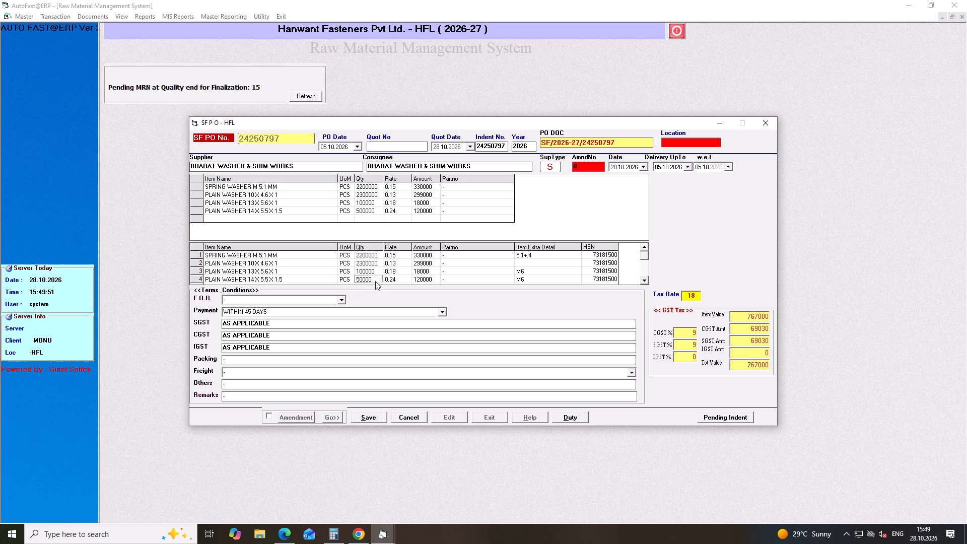
key("BackSpace")
key("BackSpace")
key("BackSpace")
key("BackSpace")
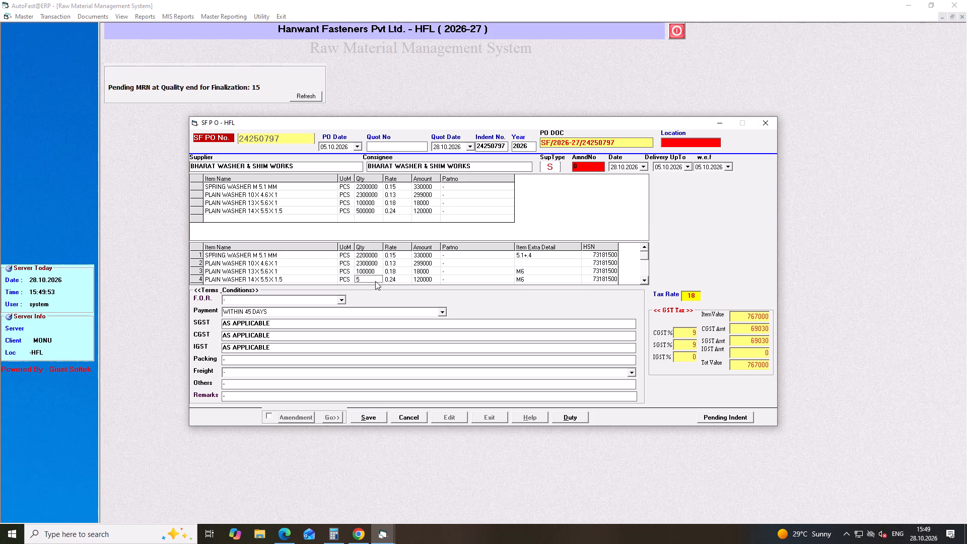
key("BackSpace")
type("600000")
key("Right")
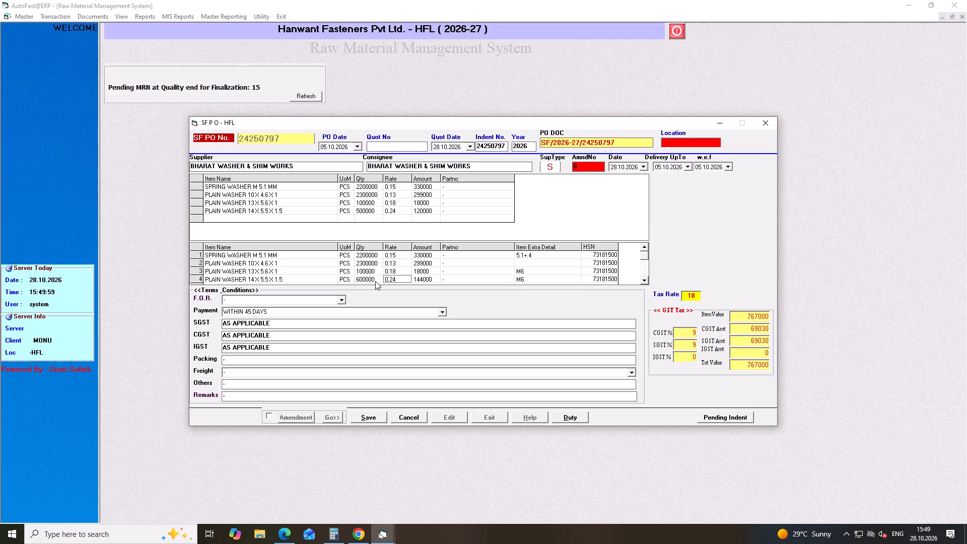
left_click(370, 418)
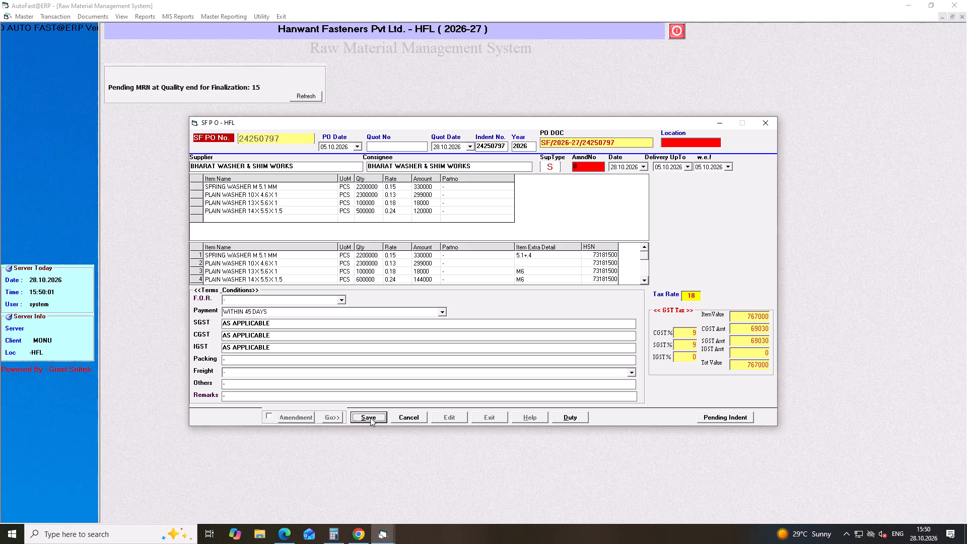
left_click(461, 297)
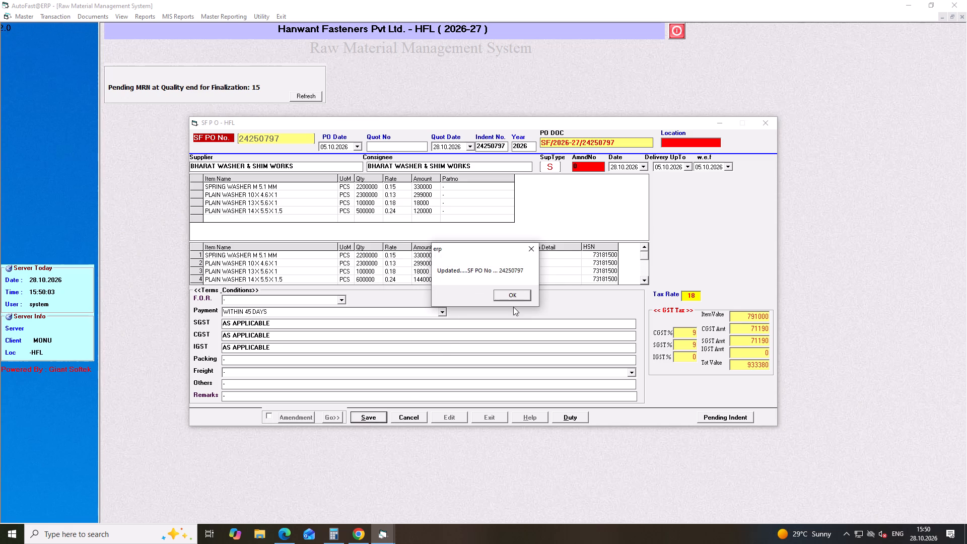
left_click(514, 298)
left_click(773, 119)
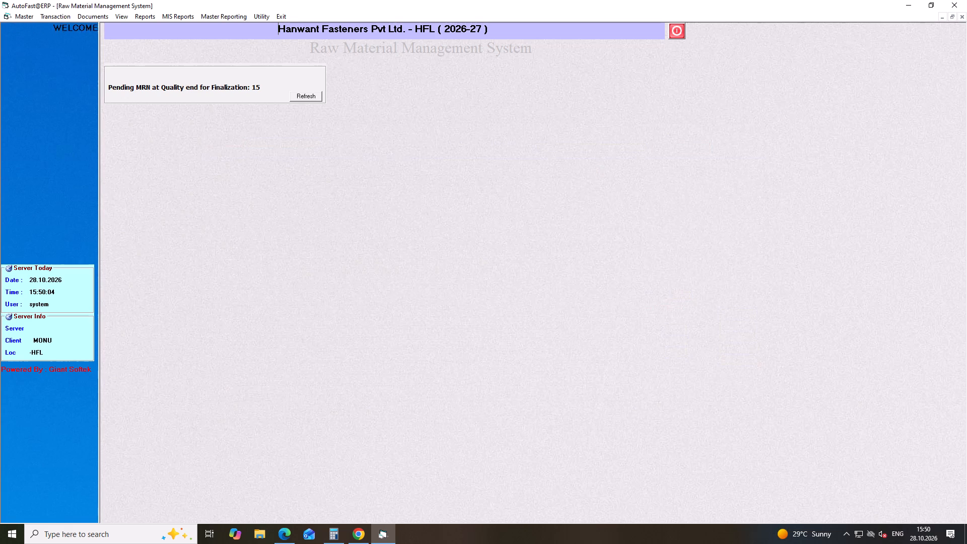
Authorise the pending BHARAT WASHER & SHIM WORKS purchase order 24250797.
left_click(97, 20)
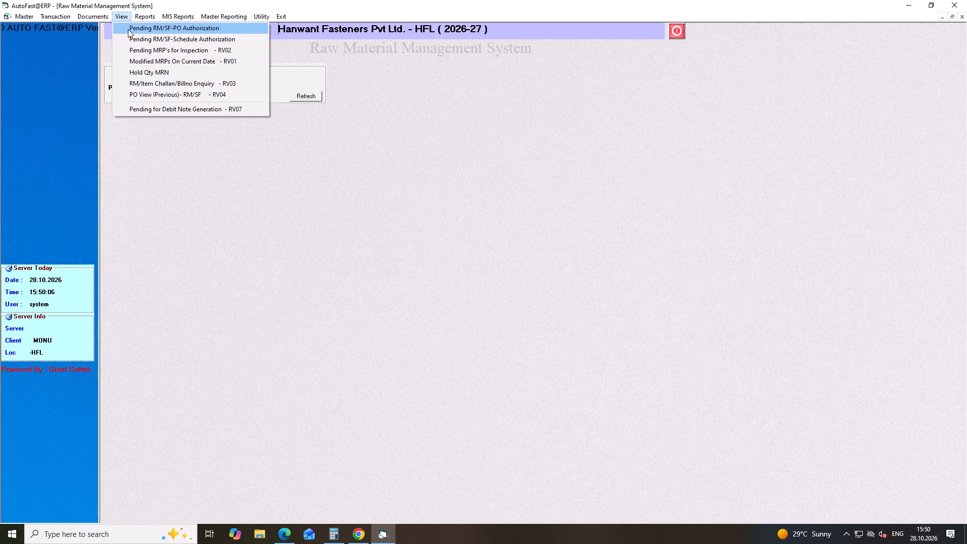
left_click(128, 29)
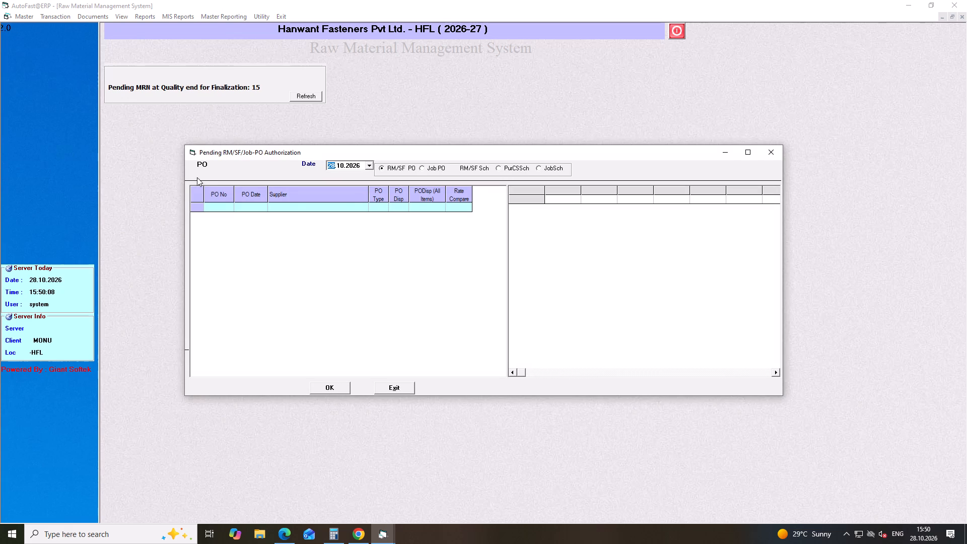
key("Return")
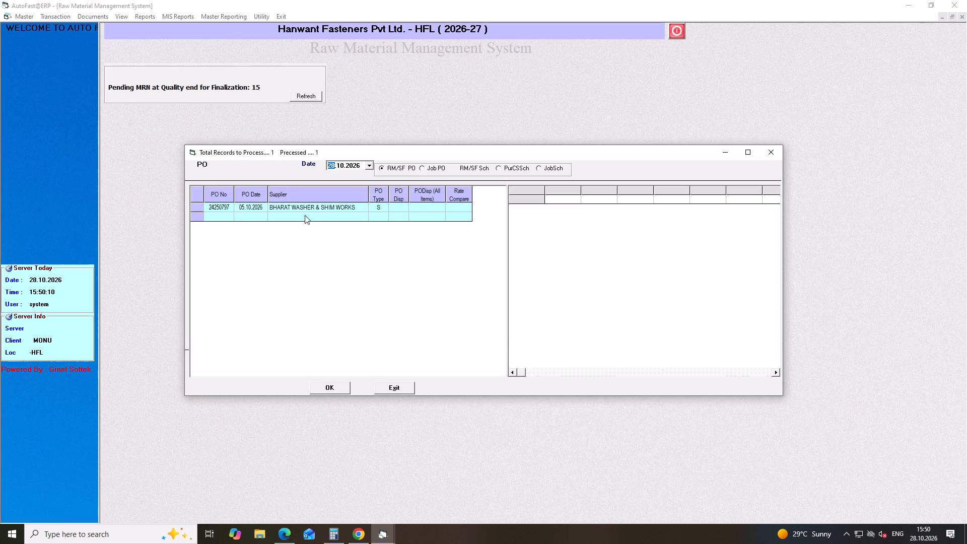
left_click(306, 207)
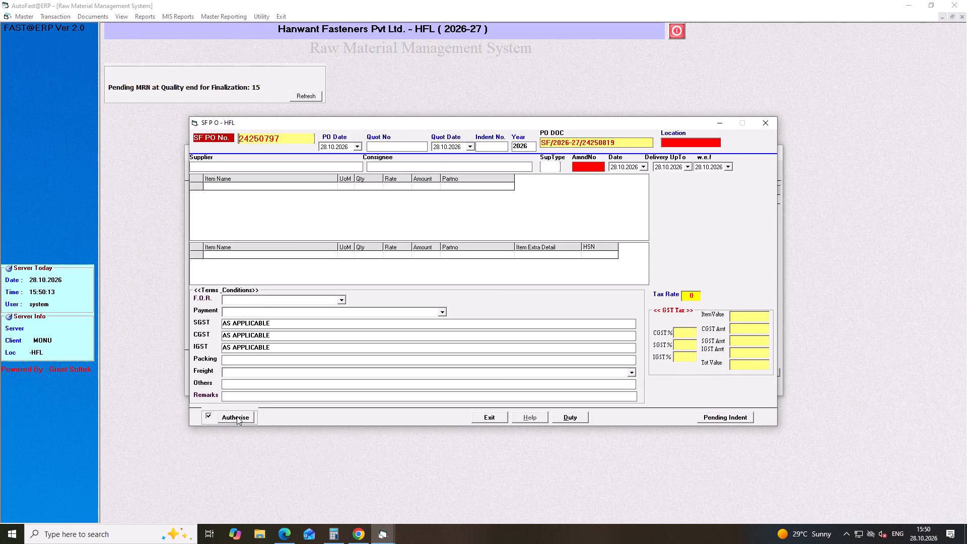
left_click(237, 416)
left_click(479, 294)
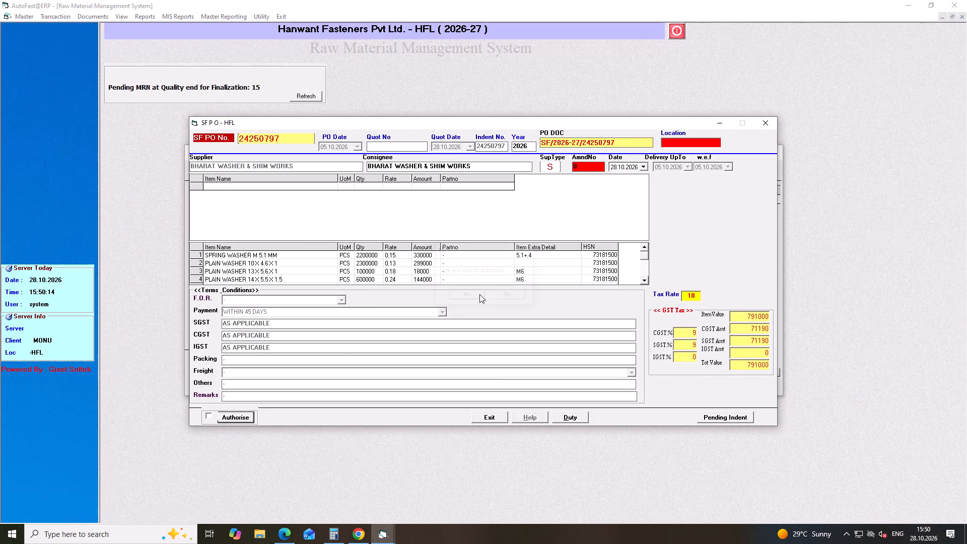
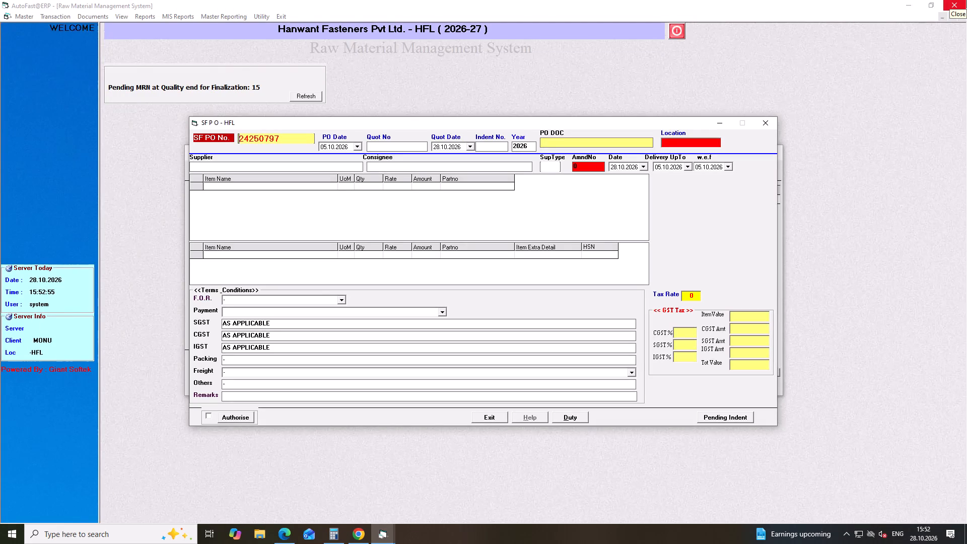
Close the semi-finished purchase order form and the pending PO authorization list.
left_click(766, 123)
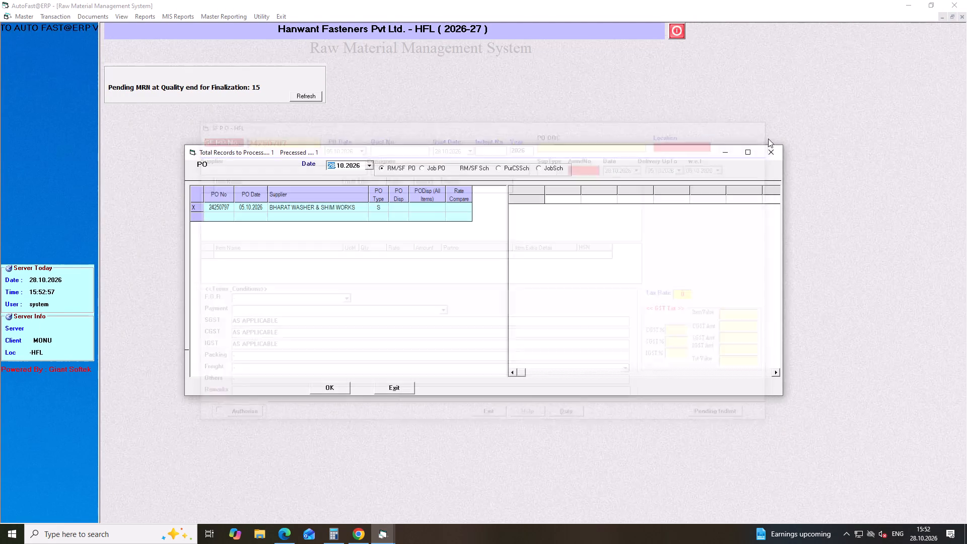
left_click(774, 147)
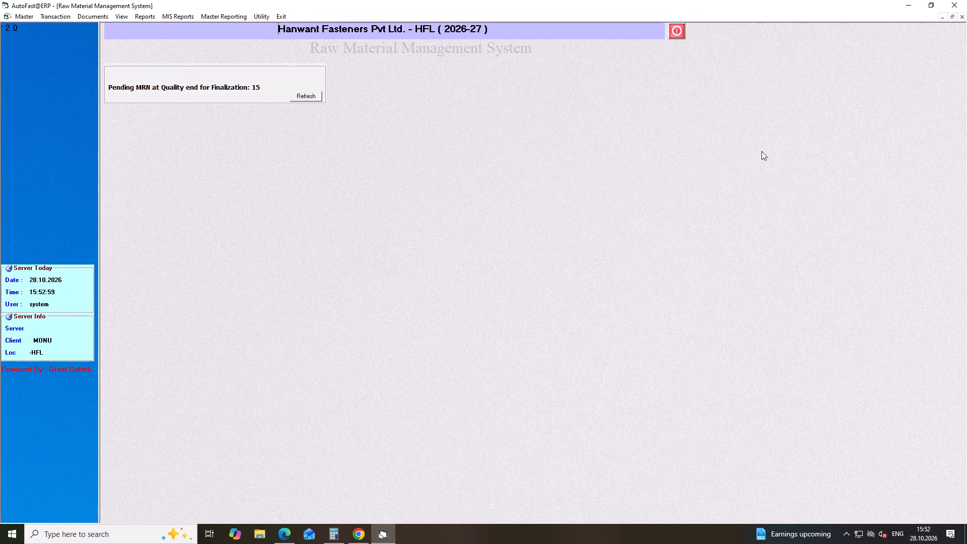
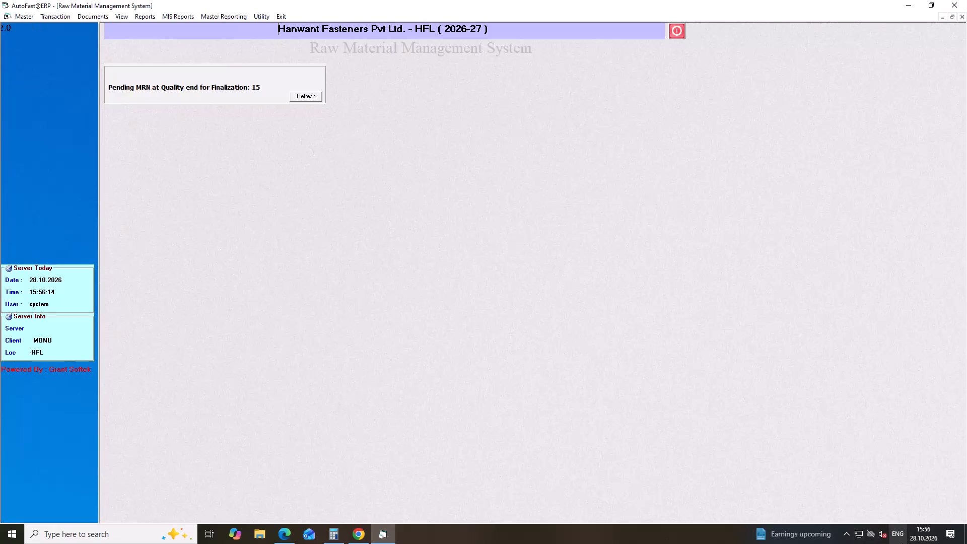
Minimize the ERP window and close the calculator to clear the desktop.
left_click(910, 2)
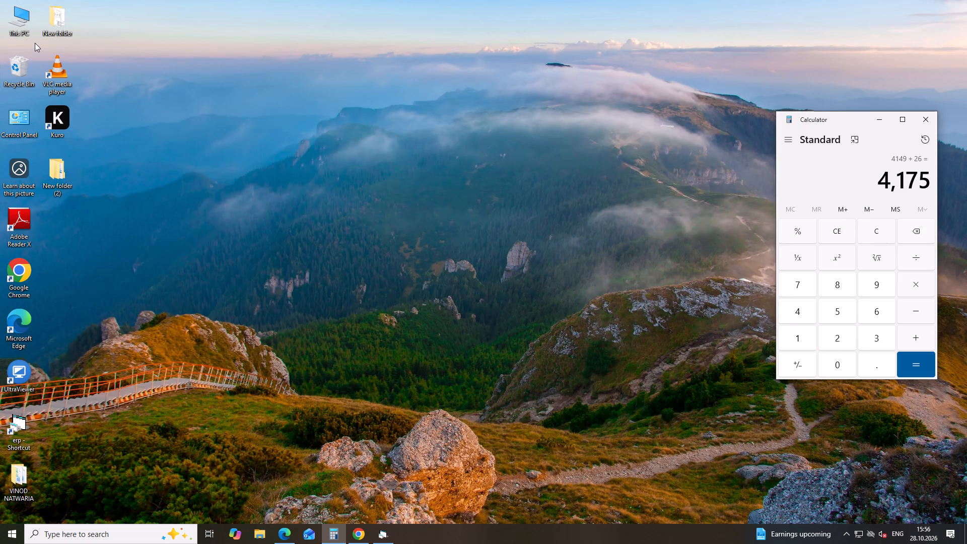
left_click(923, 120)
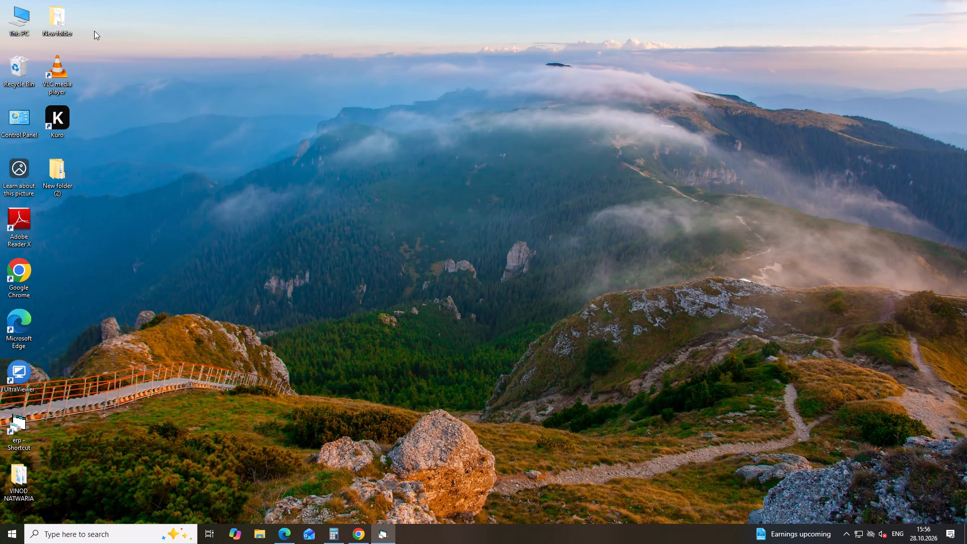
On drive D, open Deepak Fastners' SHCS M10X1.50XL HALF THREAD ALL SHEET folder within Hader's HADER PROCESS SHEET folder.
double_click(12, 24)
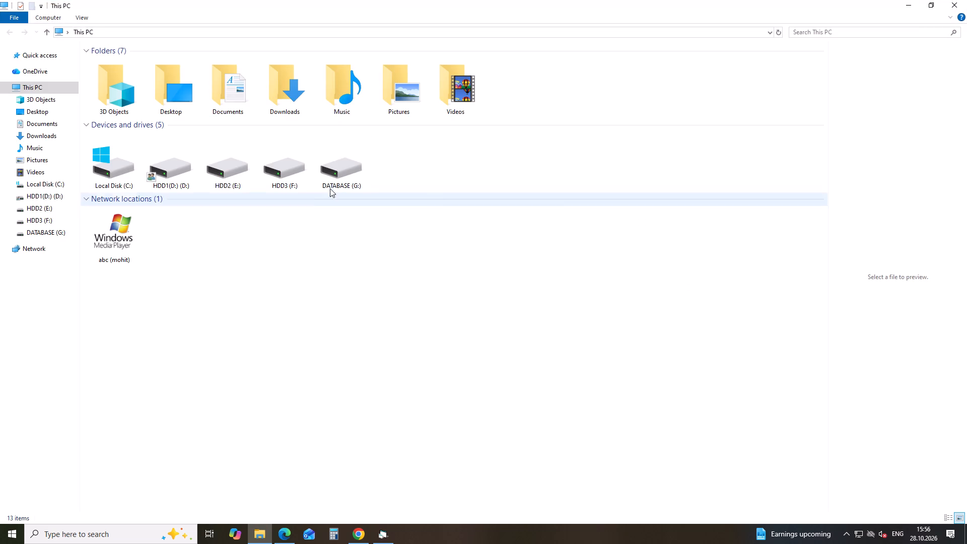
double_click(166, 182)
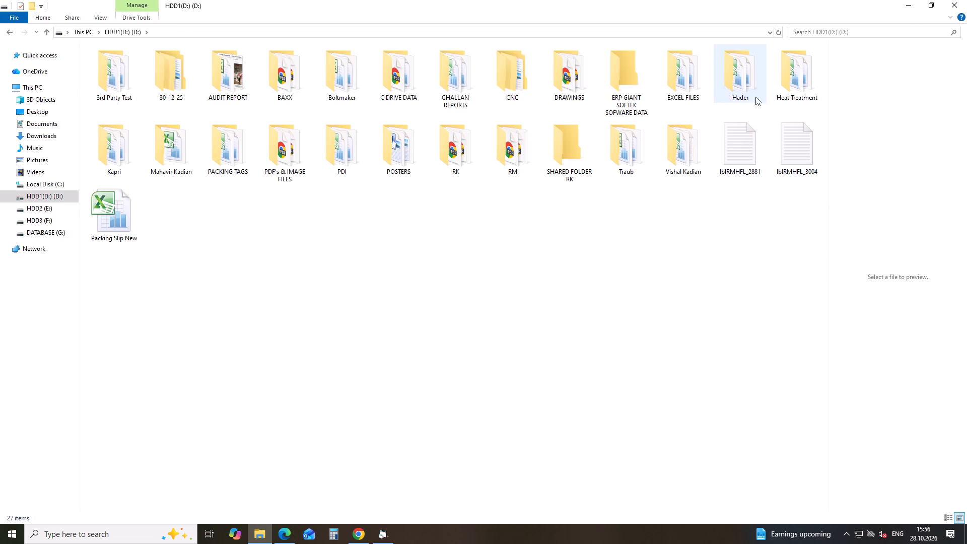
double_click(747, 93)
double_click(126, 113)
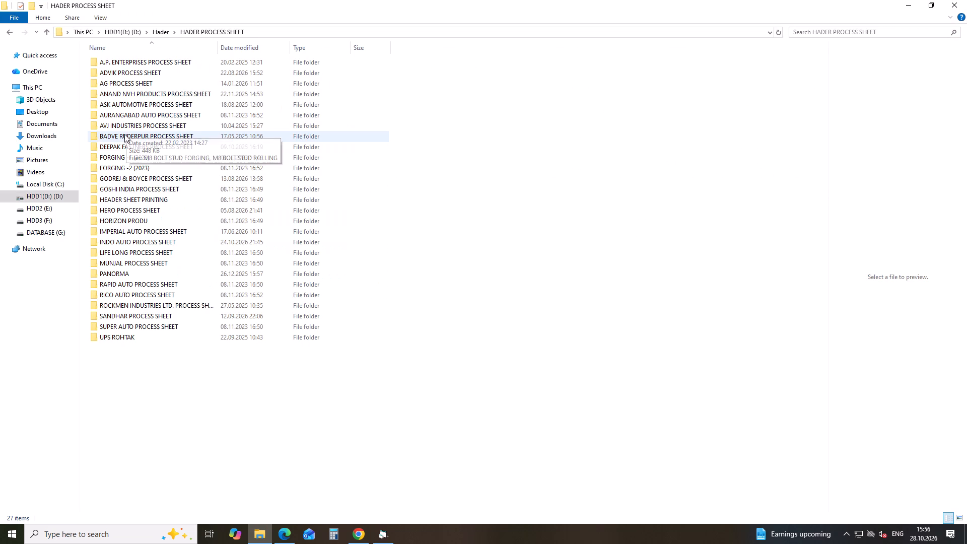
double_click(124, 147)
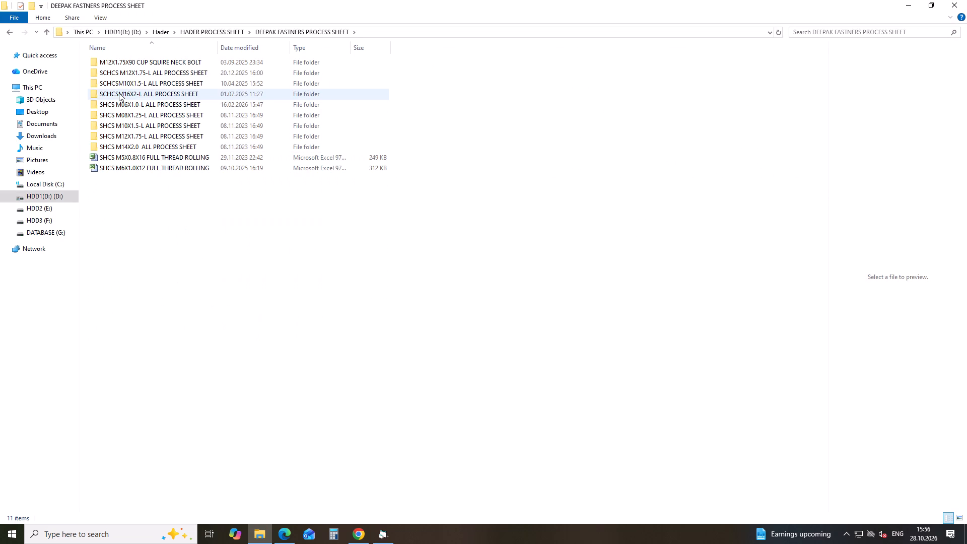
double_click(126, 123)
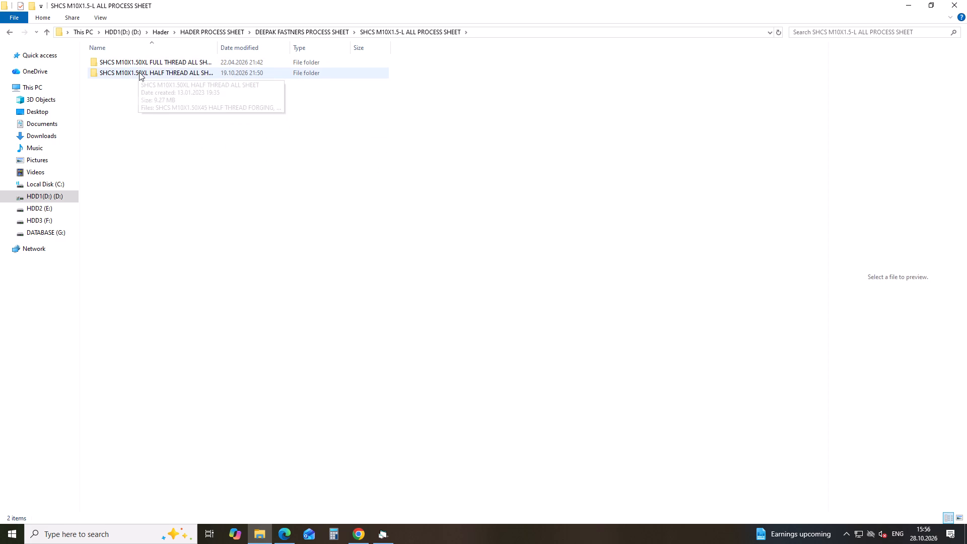
double_click(139, 72)
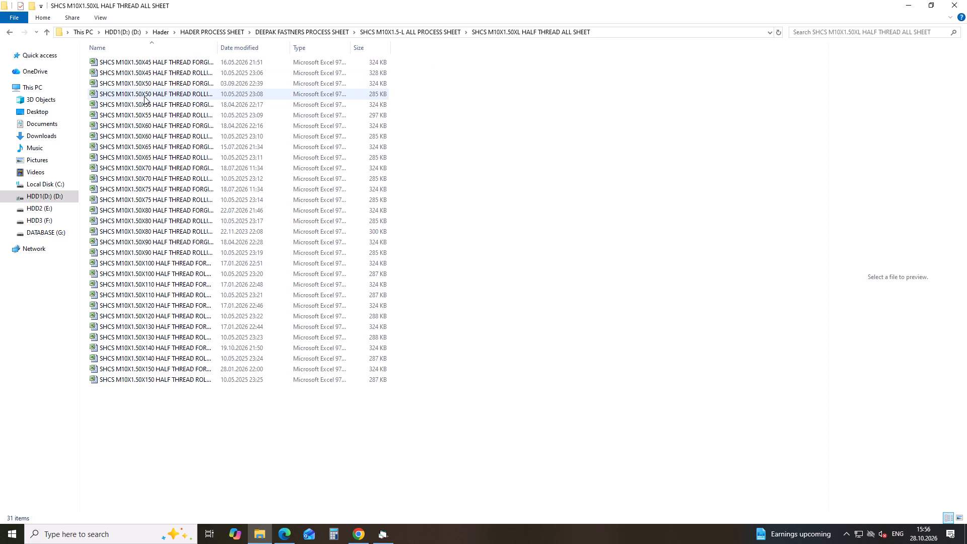
Print 5 copies of the SHCS M10X1.50X45 HALF THREAD FORGING process sheet on the HP LaserJet M1005 and close the workbook.
double_click(159, 62)
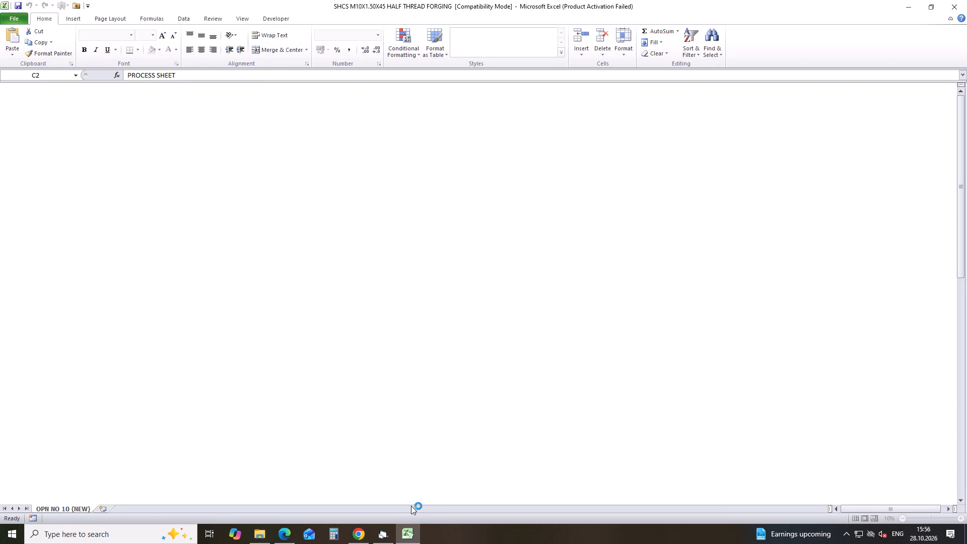
key("ctrl+p")
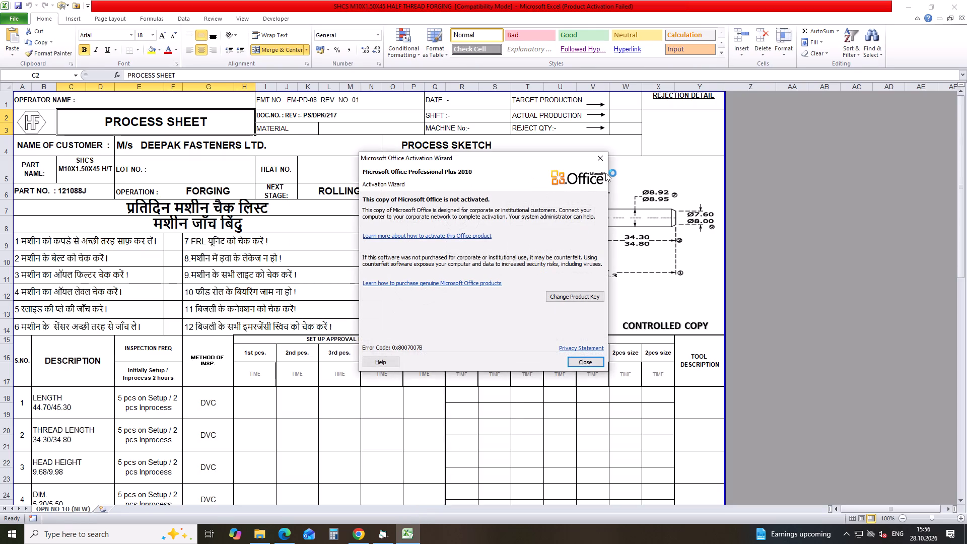
left_click(599, 160)
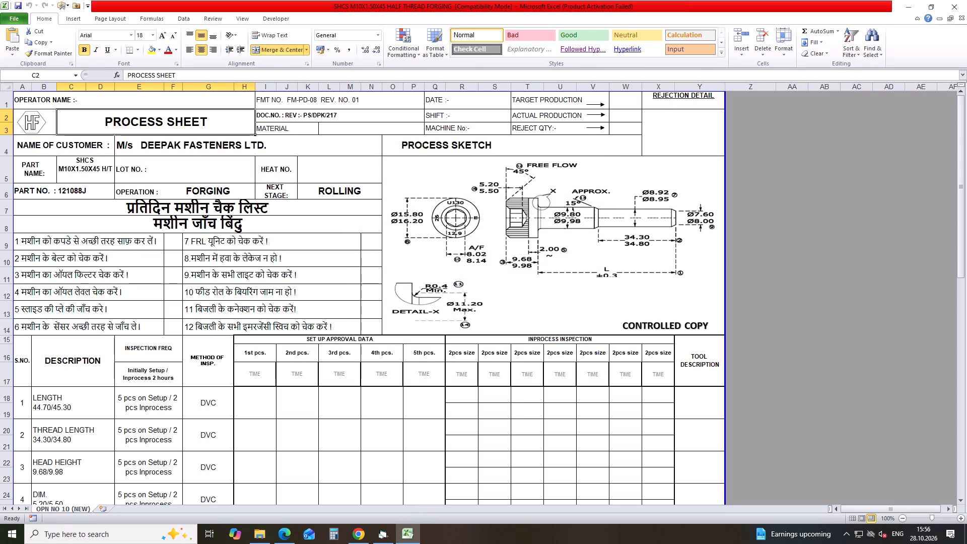
key("ctrl+p")
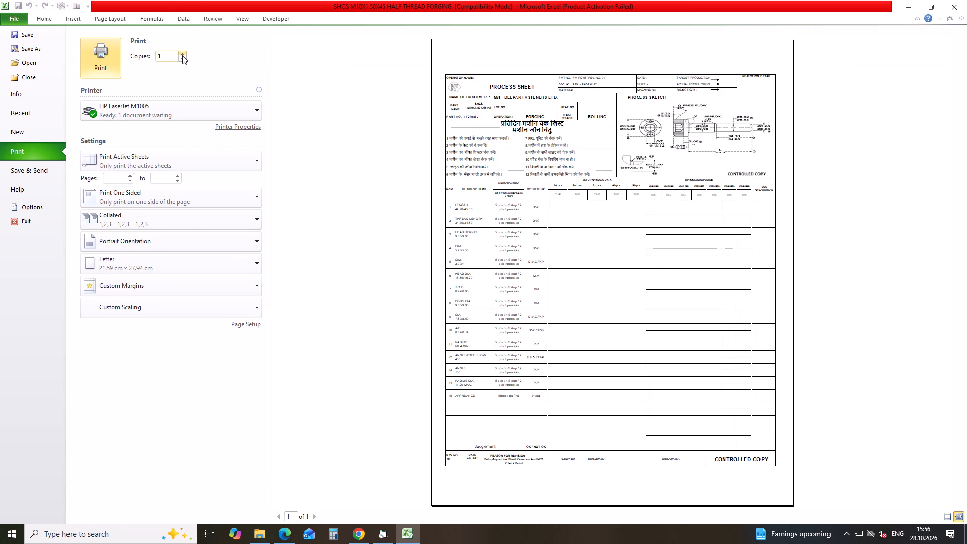
triple_click(182, 55)
left_click(182, 55)
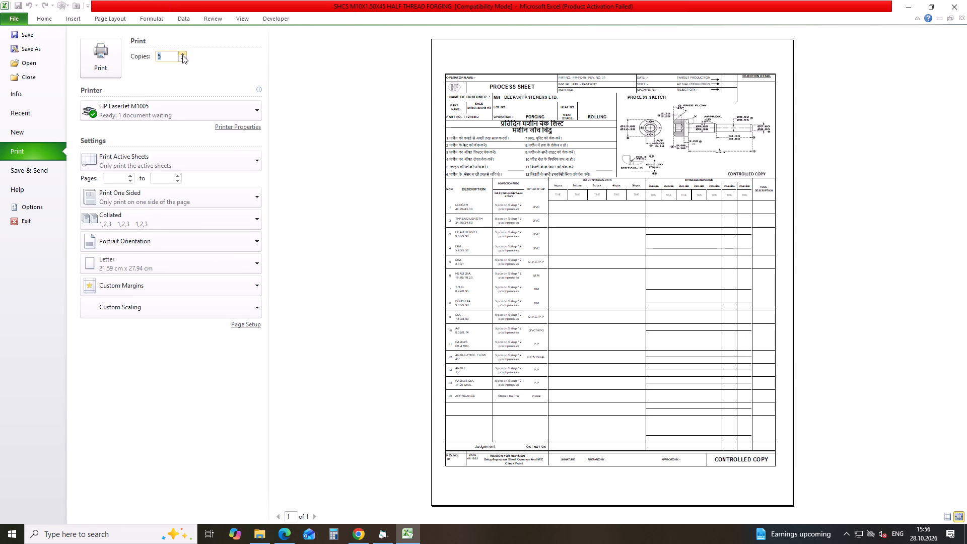
left_click(106, 53)
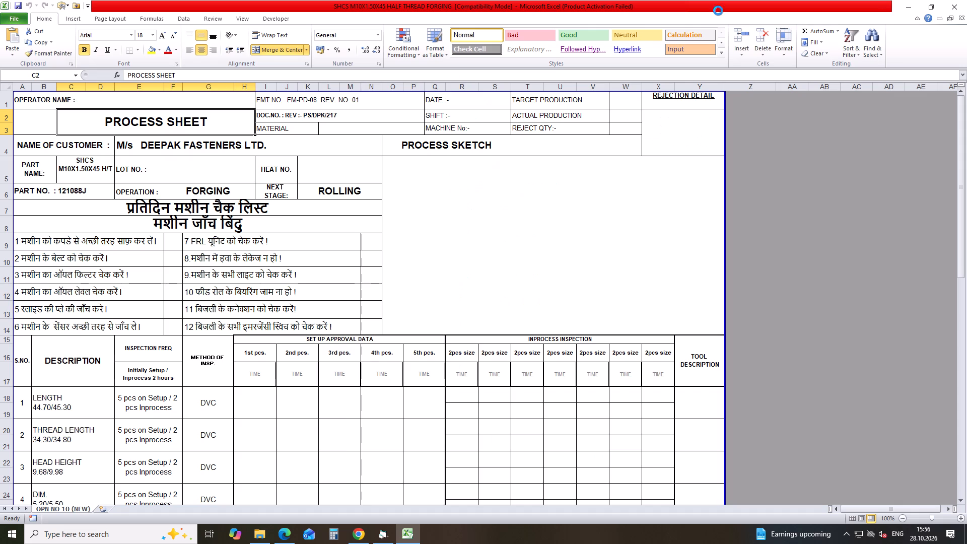
left_click(953, 3)
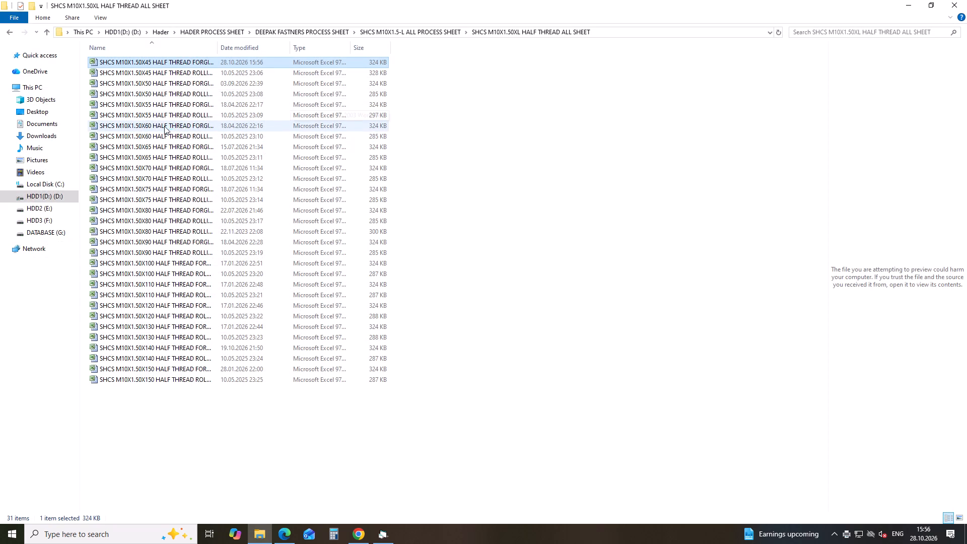
Print 6 copies of the SHCS M10X1.50X50 HALF THREAD FORGING process sheet on the HP LaserJet M1005 and close the workbook.
double_click(144, 84)
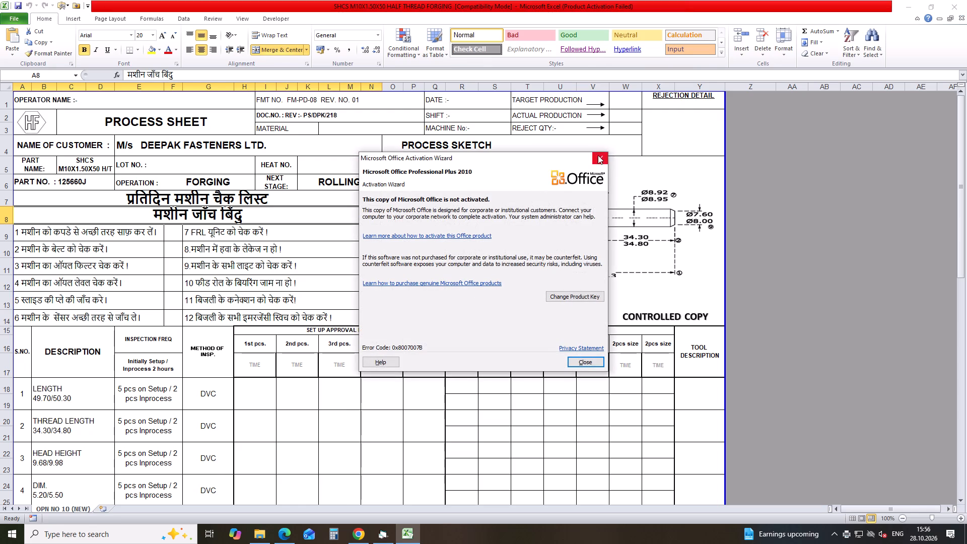
left_click(598, 156)
key("ctrl+p")
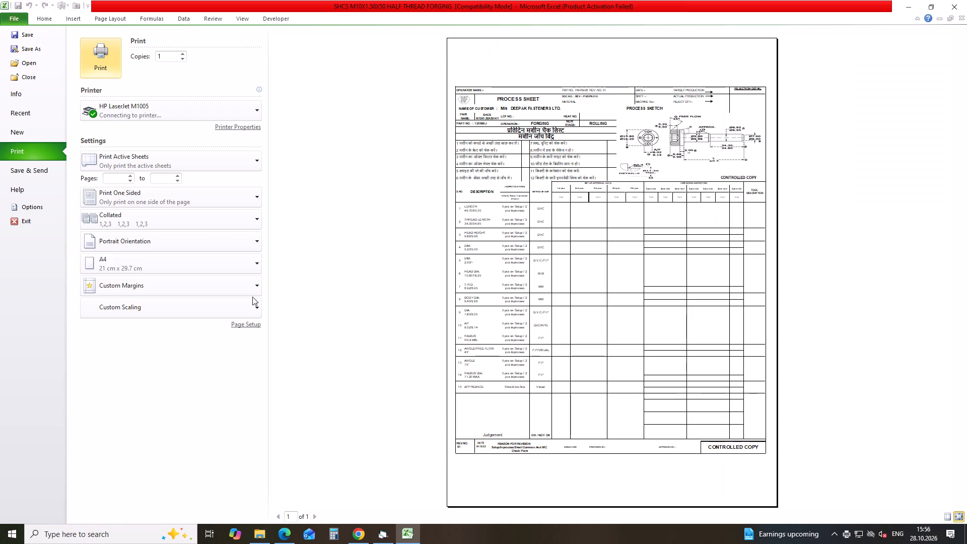
triple_click(182, 51)
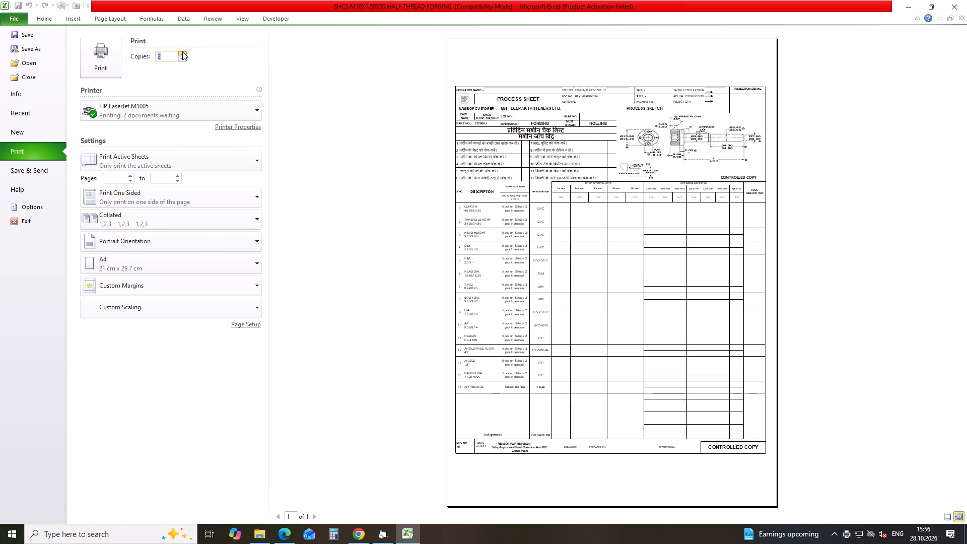
left_click(182, 51)
left_click(182, 51)
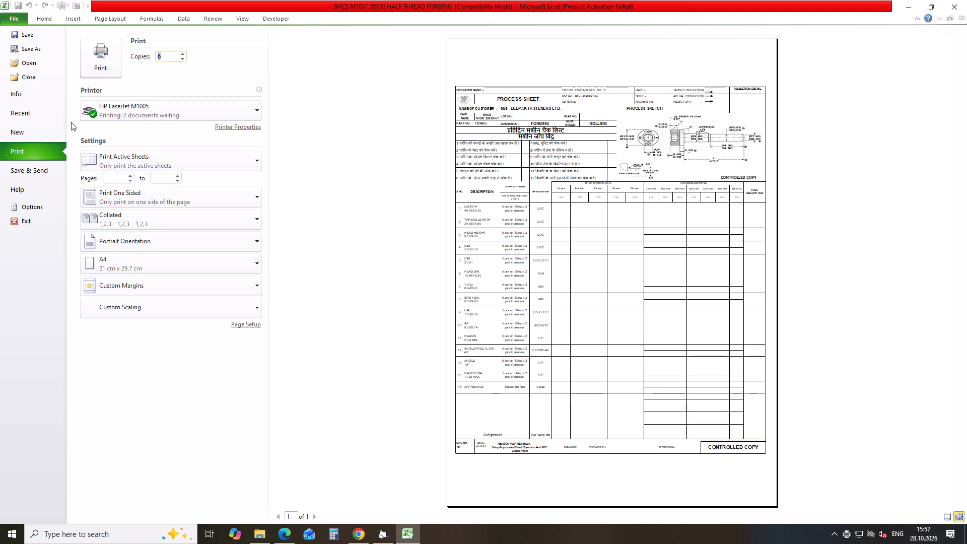
left_click(110, 64)
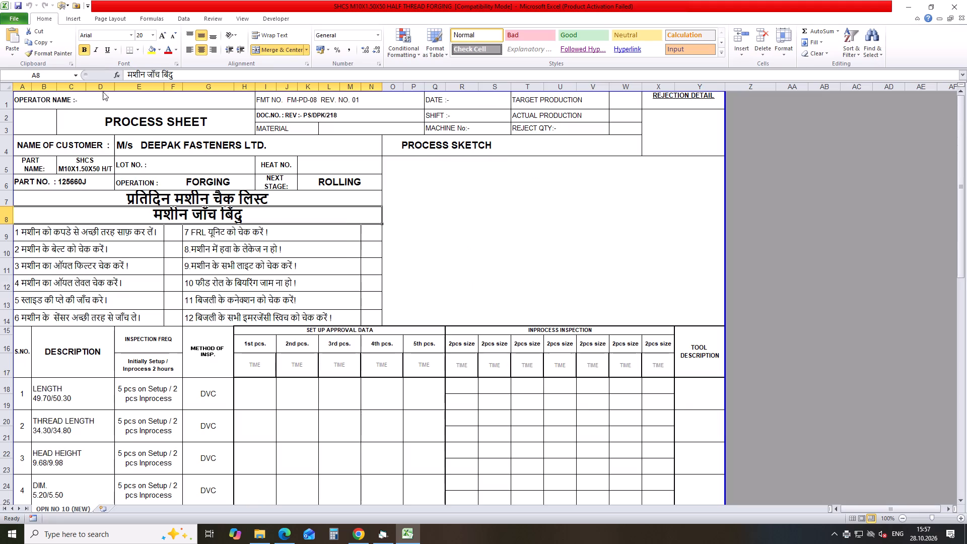
left_click(961, 10)
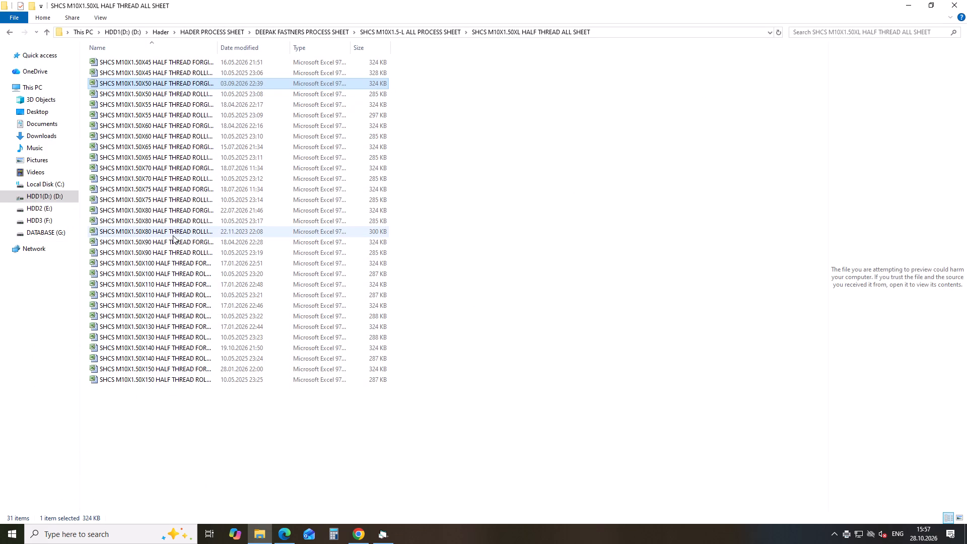
Print multiple copies of the SHCS M10X1.50X100 HALF THREAD FORGING process sheet, and close the workbook and the folder window.
double_click(176, 268)
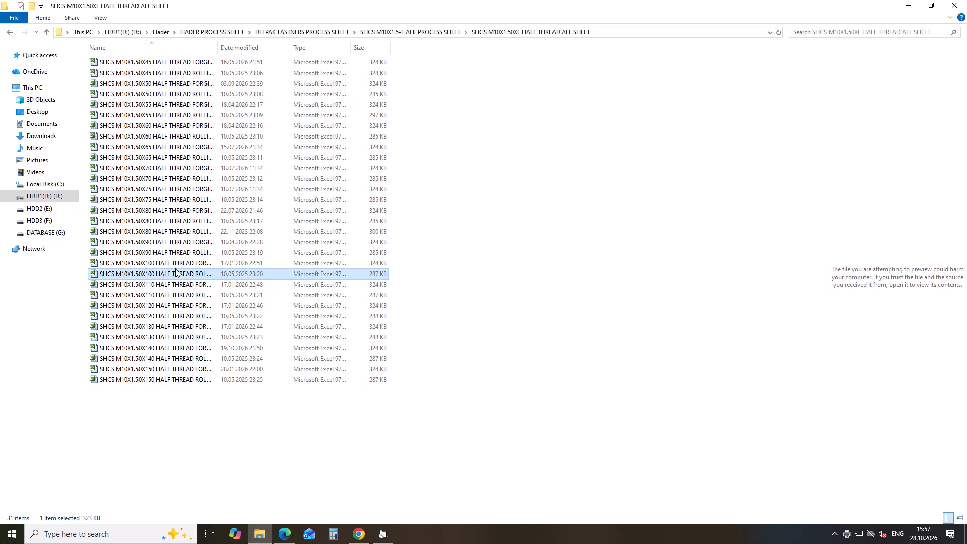
double_click(178, 264)
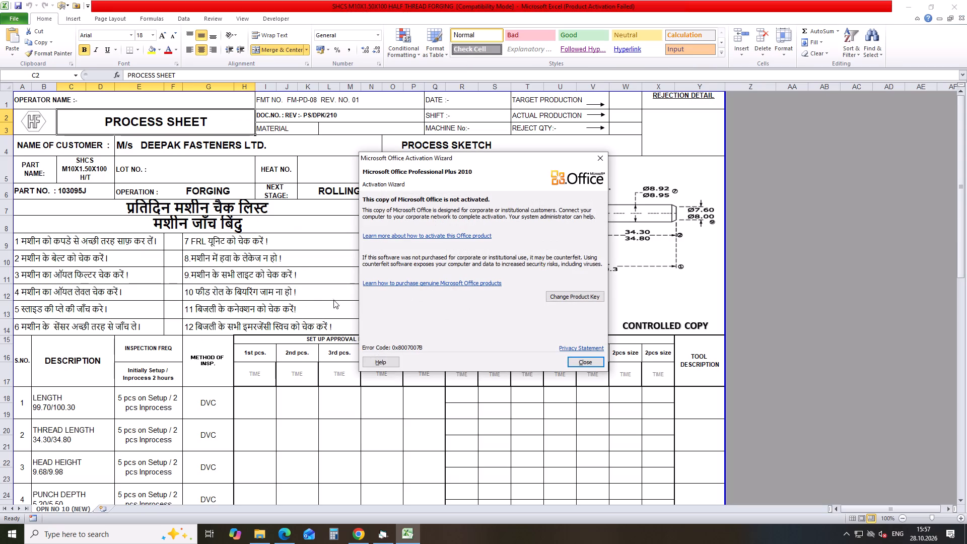
left_click(603, 159)
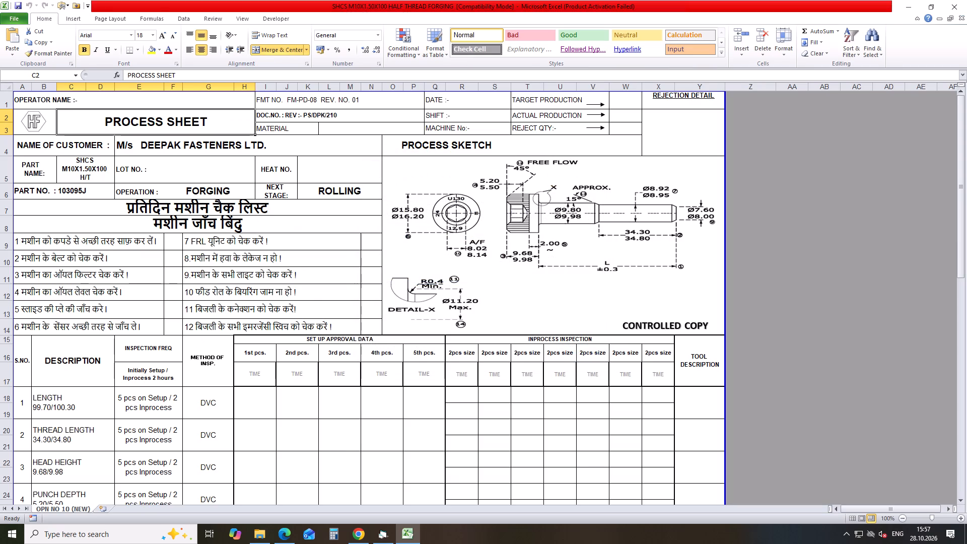
key("ctrl+p")
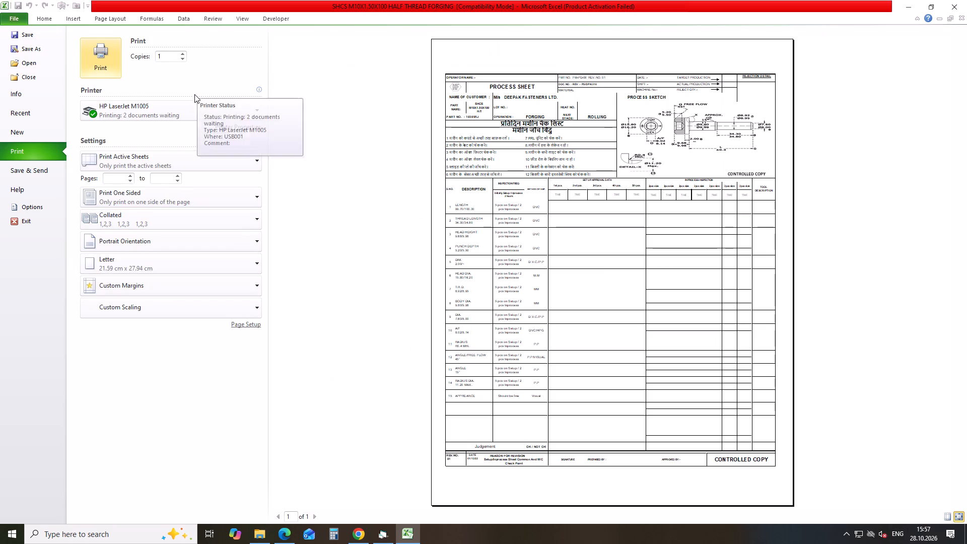
left_click(182, 54)
left_click(182, 54)
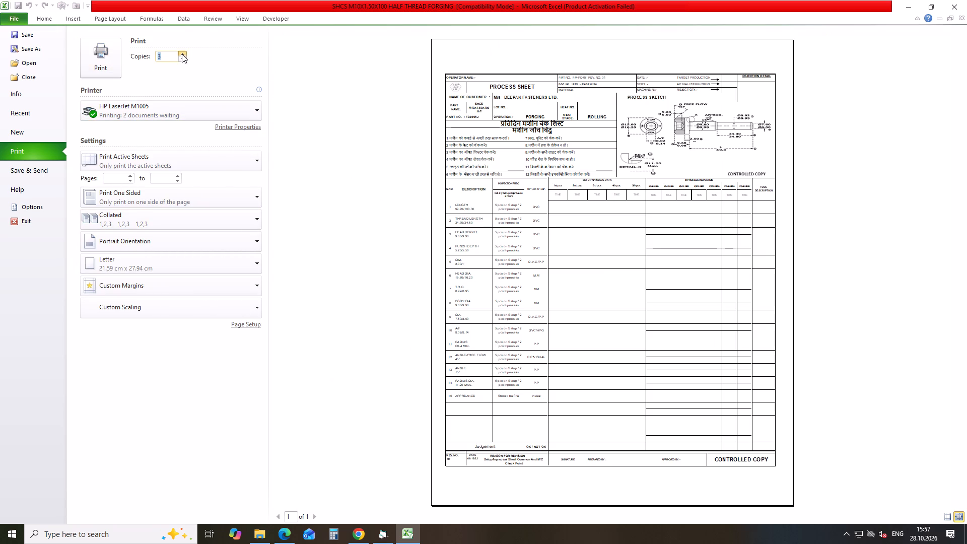
left_click(182, 54)
left_click(182, 54)
left_click(182, 54)
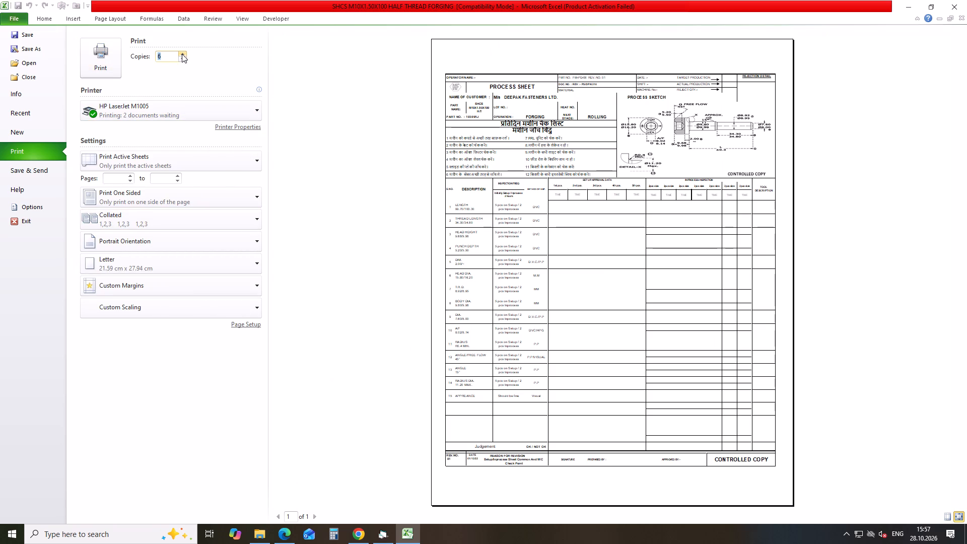
left_click(182, 54)
left_click(97, 65)
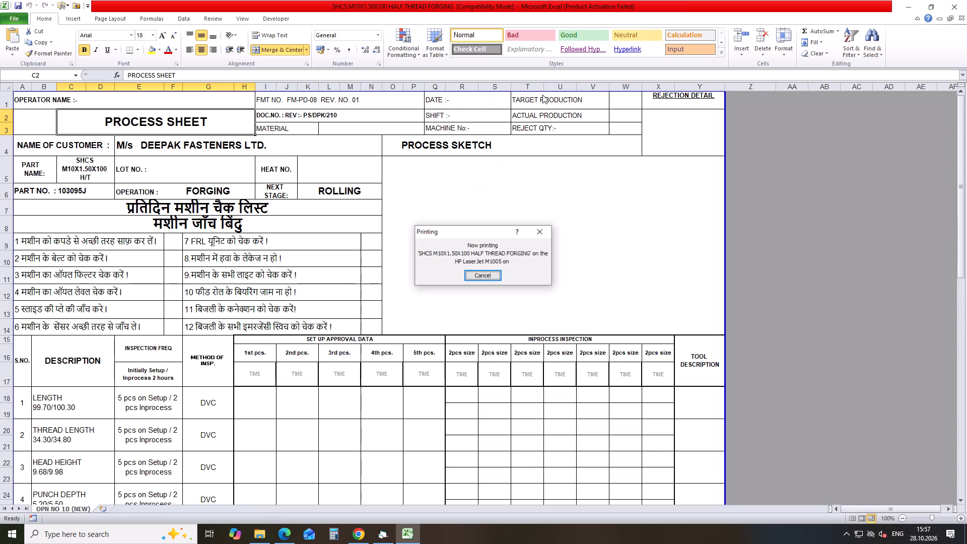
left_click(961, 6)
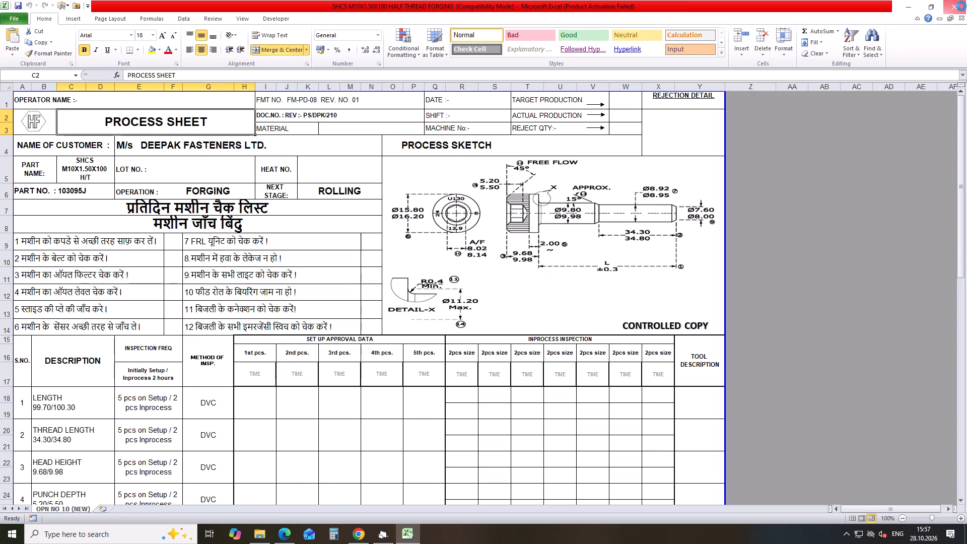
left_click(958, 6)
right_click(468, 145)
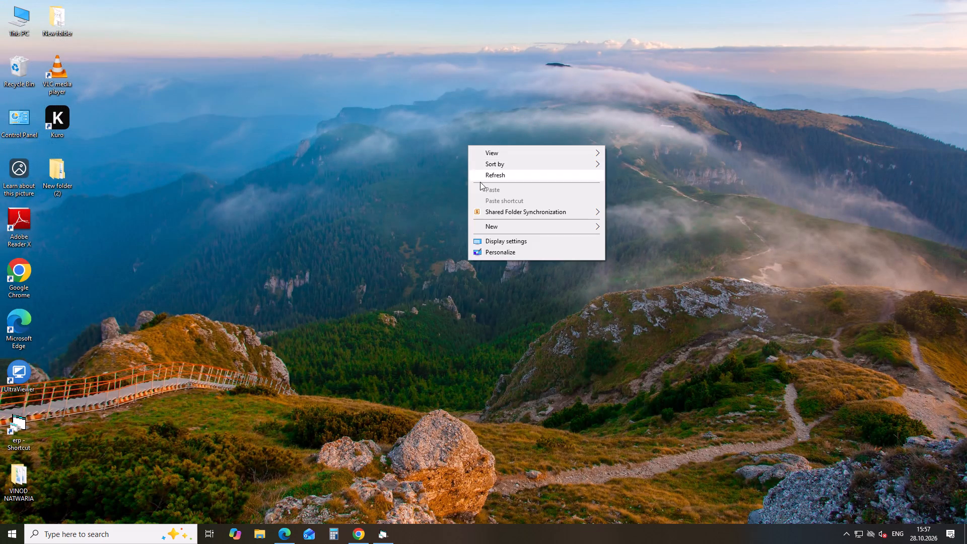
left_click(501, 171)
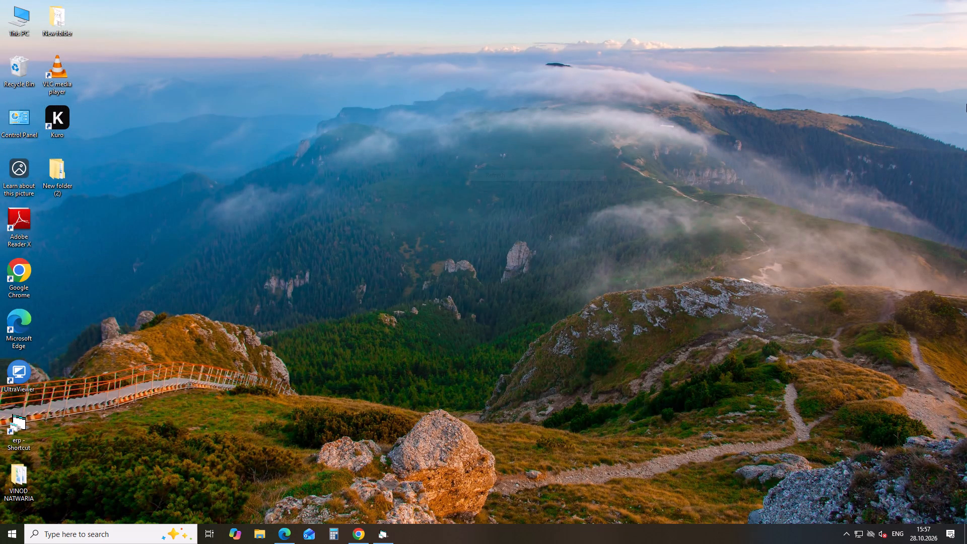
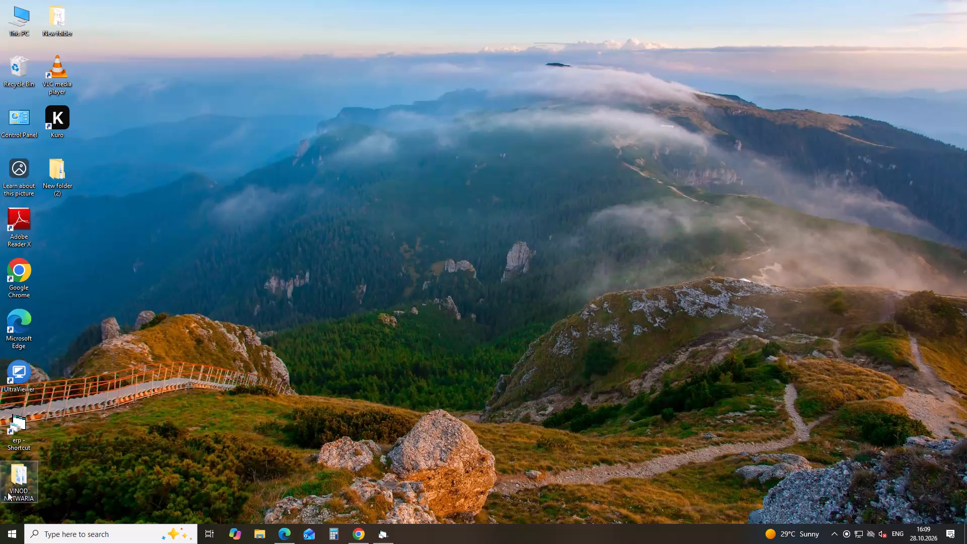
Open the desktop folder named after a person, located below the erp shortcut.
double_click(8, 492)
left_click_drag(7, 494, 6, 498)
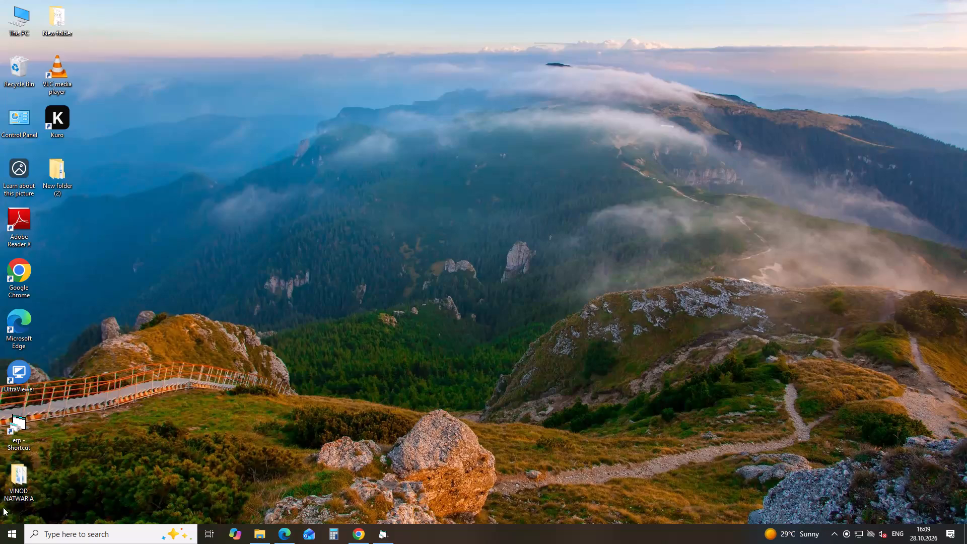
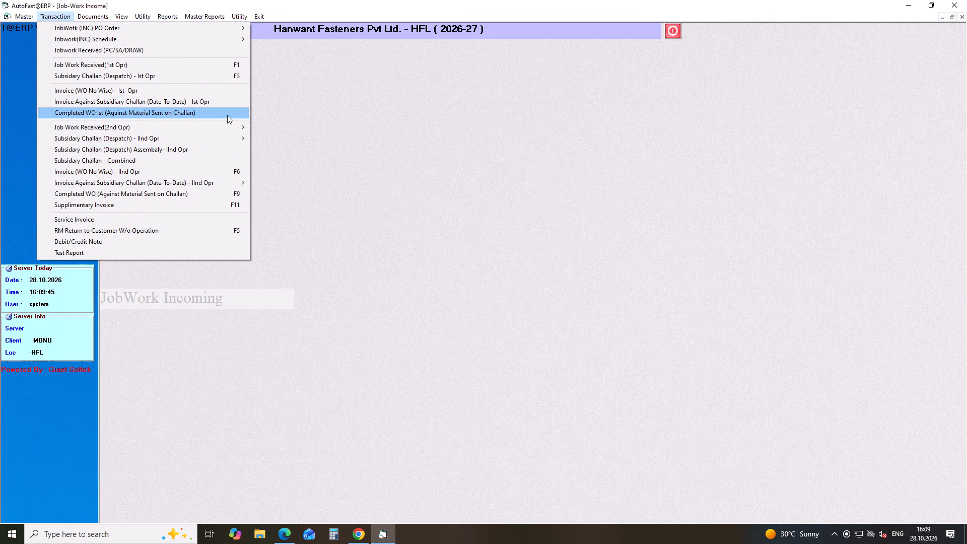
Start a new second-operation job work receipt and date its MRP entry 27.10.2026.
left_click(213, 130)
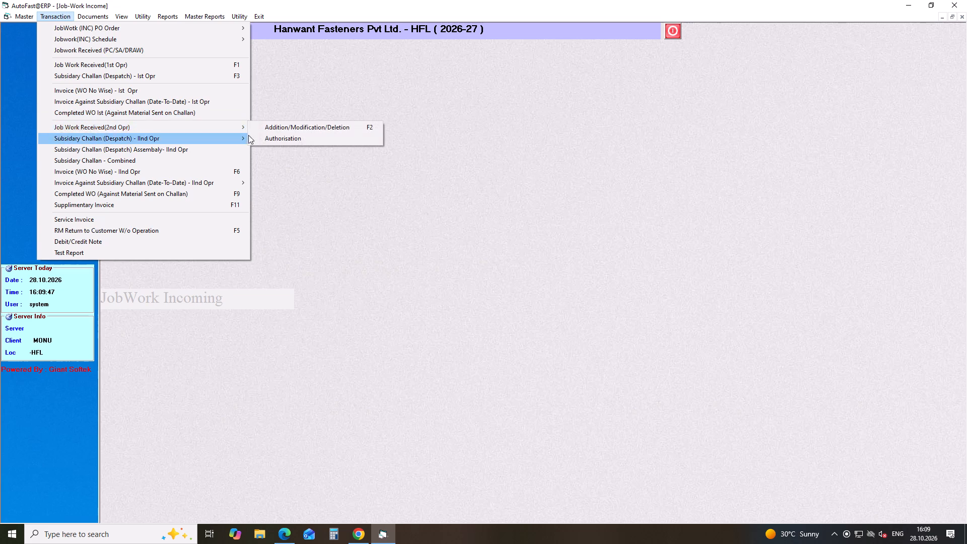
left_click(283, 129)
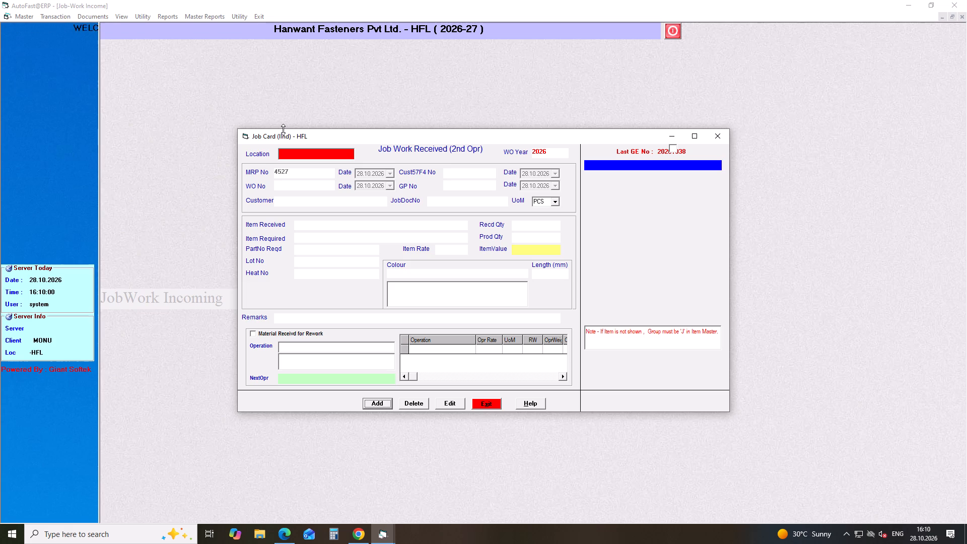
key("Return")
key("Return")
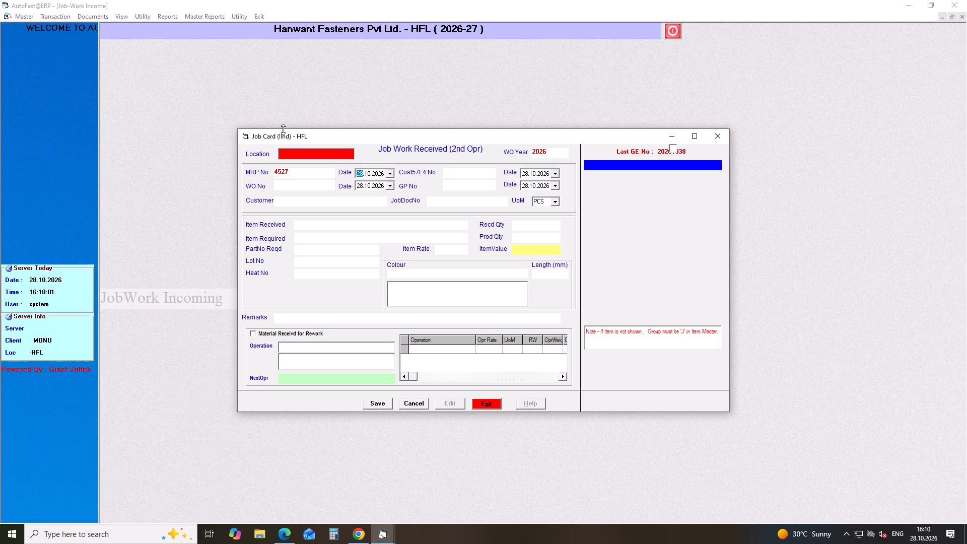
key("Down")
key("Return")
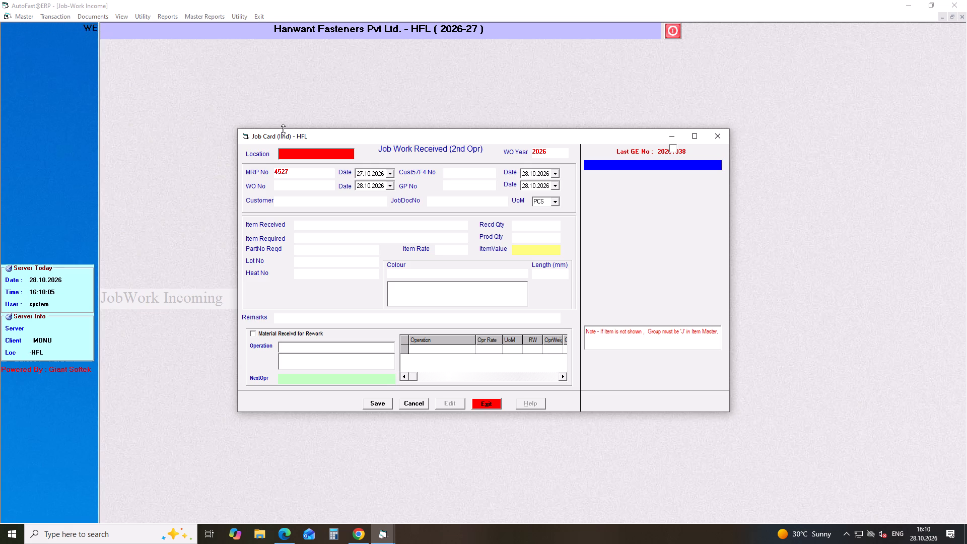
Enter Cust57F4 number 2601135 and GP number 4527, keep 2601135 as the WO number, and date all three 27.10.2026.
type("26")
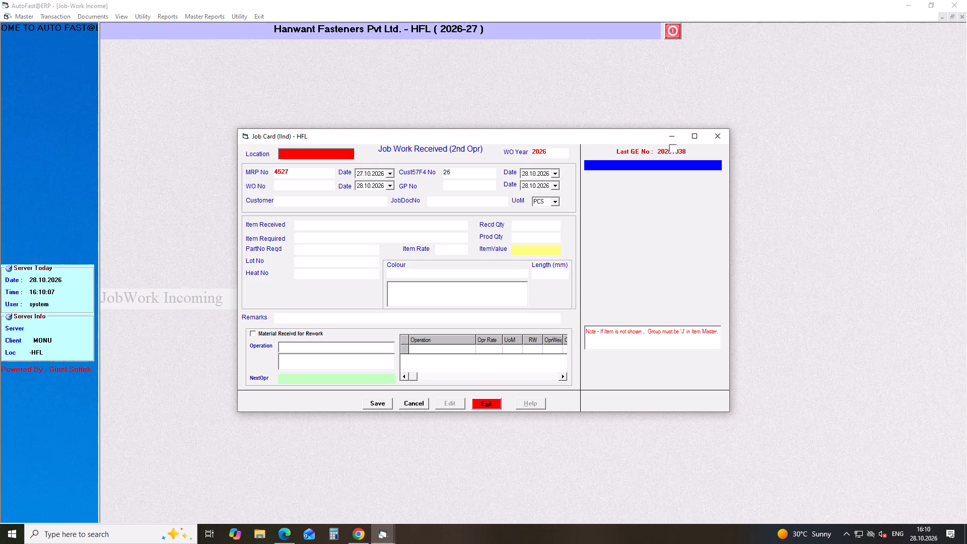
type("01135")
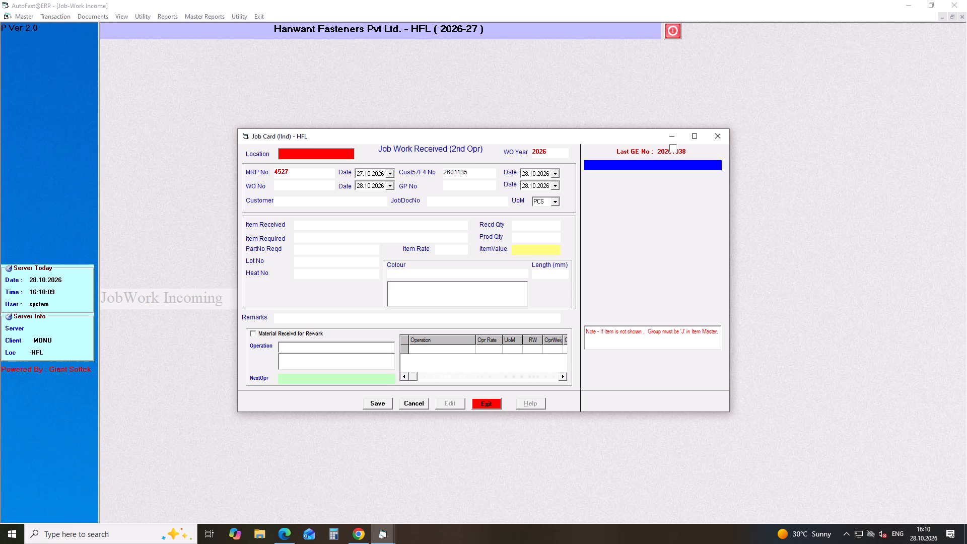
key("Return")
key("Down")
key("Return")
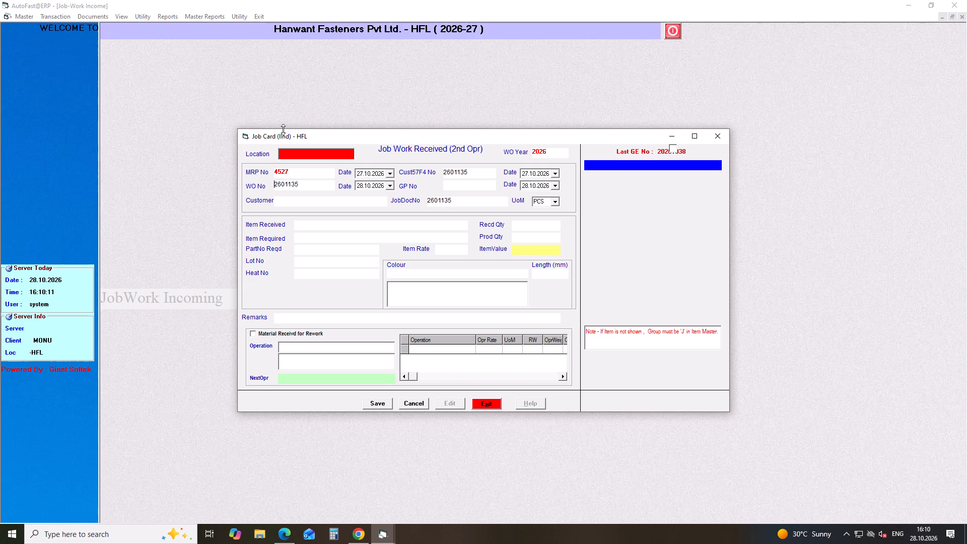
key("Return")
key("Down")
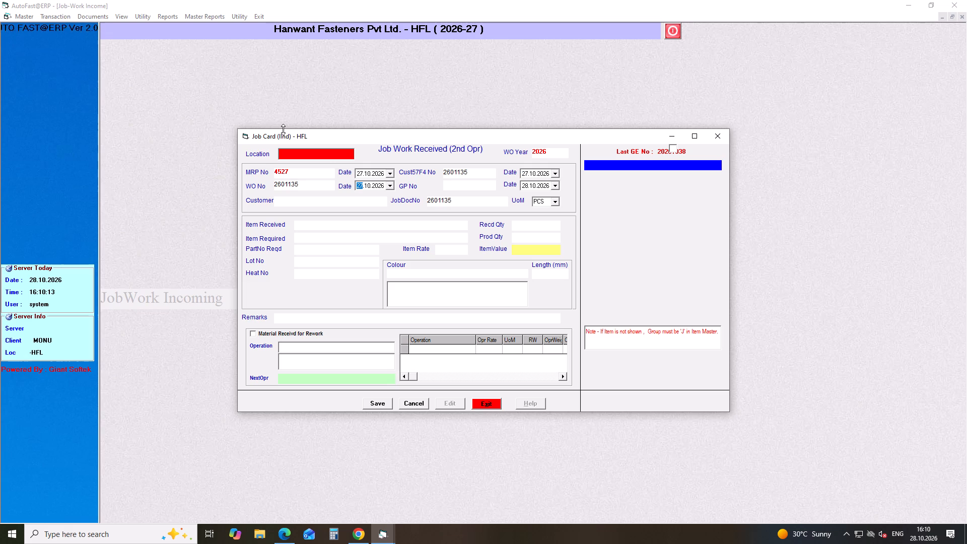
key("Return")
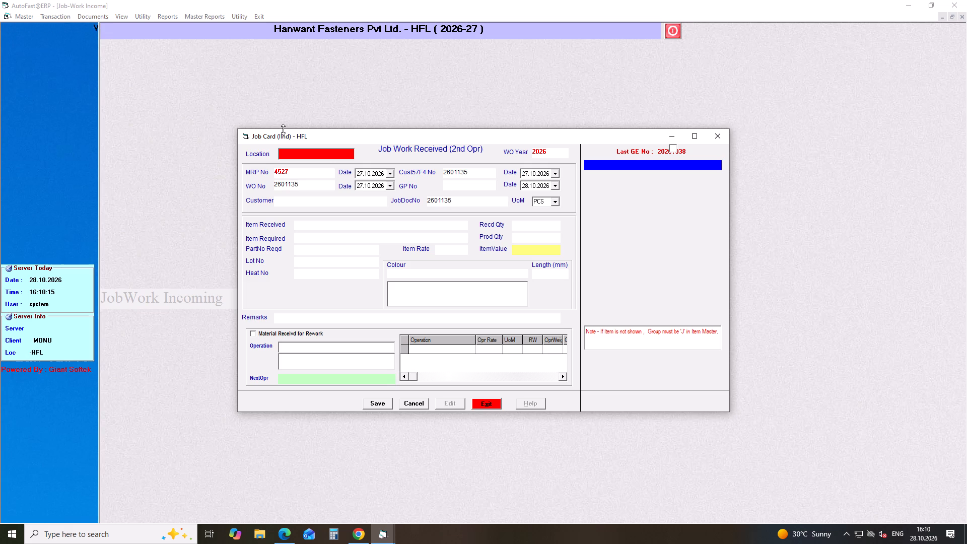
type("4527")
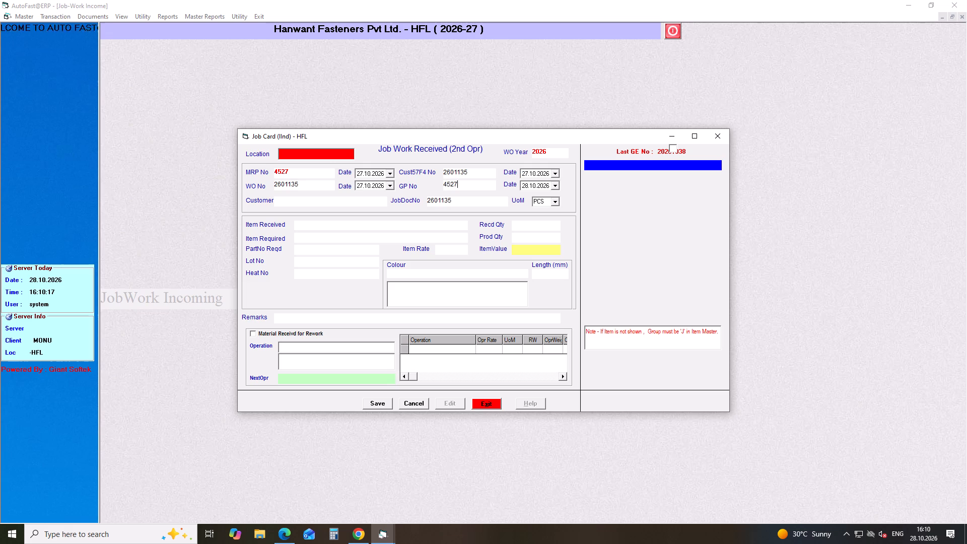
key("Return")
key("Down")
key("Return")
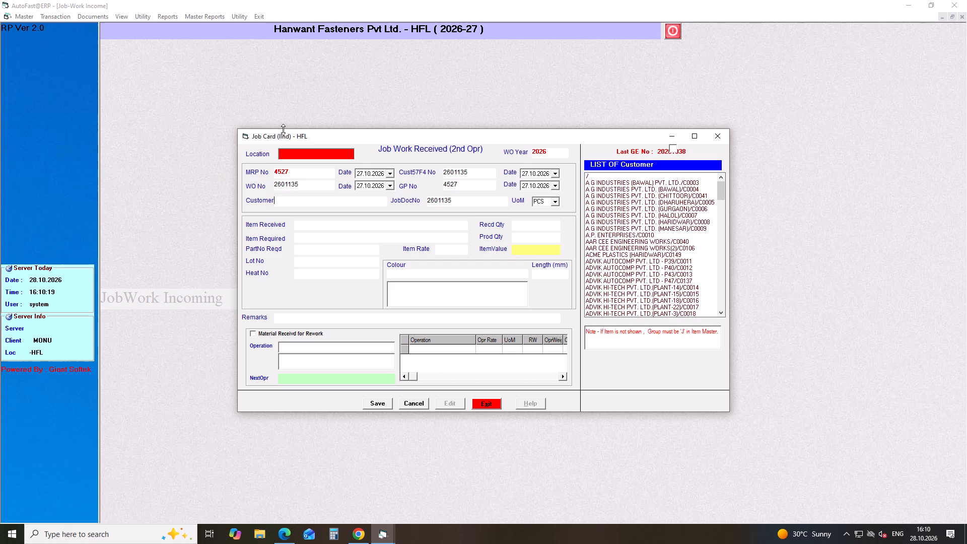
Choose GRIPWEL FASTENERS PVT. LTD./C0107 as the customer, keeping job document number 2601135 and unit PCS.
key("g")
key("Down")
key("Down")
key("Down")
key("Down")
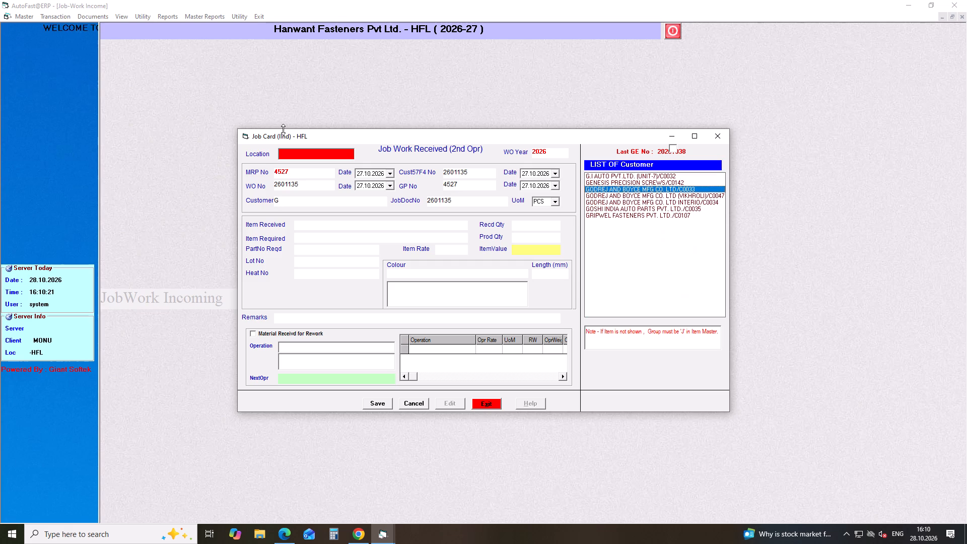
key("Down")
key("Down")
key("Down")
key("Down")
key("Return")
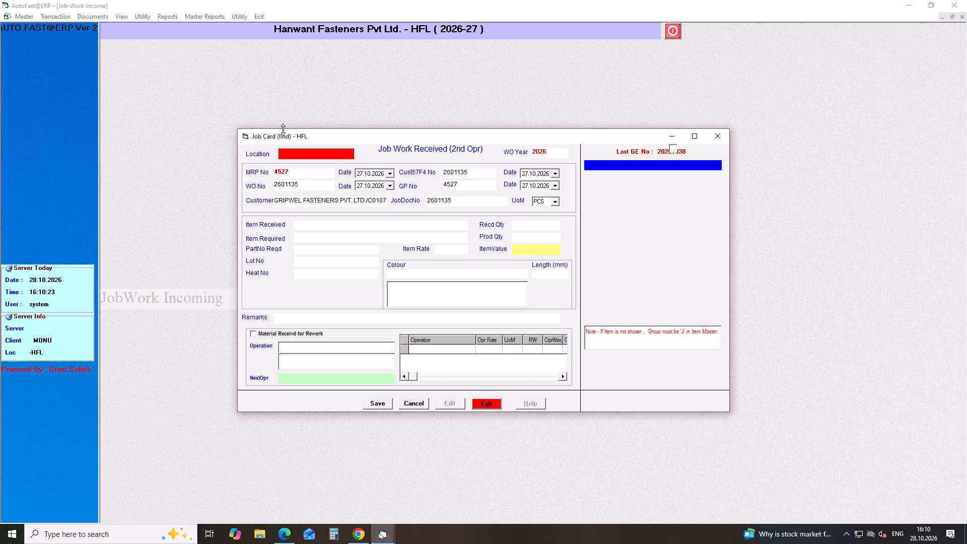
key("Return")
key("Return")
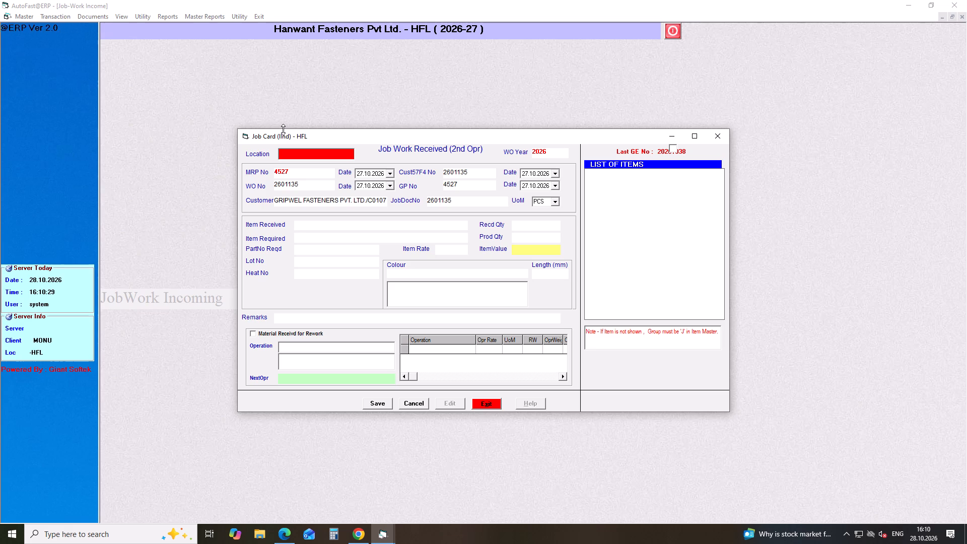
Find the L144 item and set PIN TPN D72 L144 (50TPNA069130) as both the received and required item.
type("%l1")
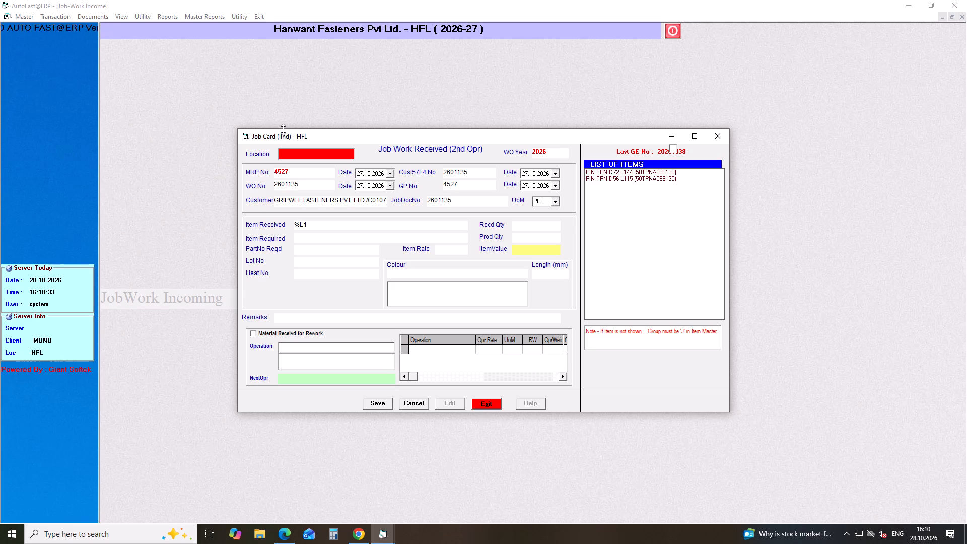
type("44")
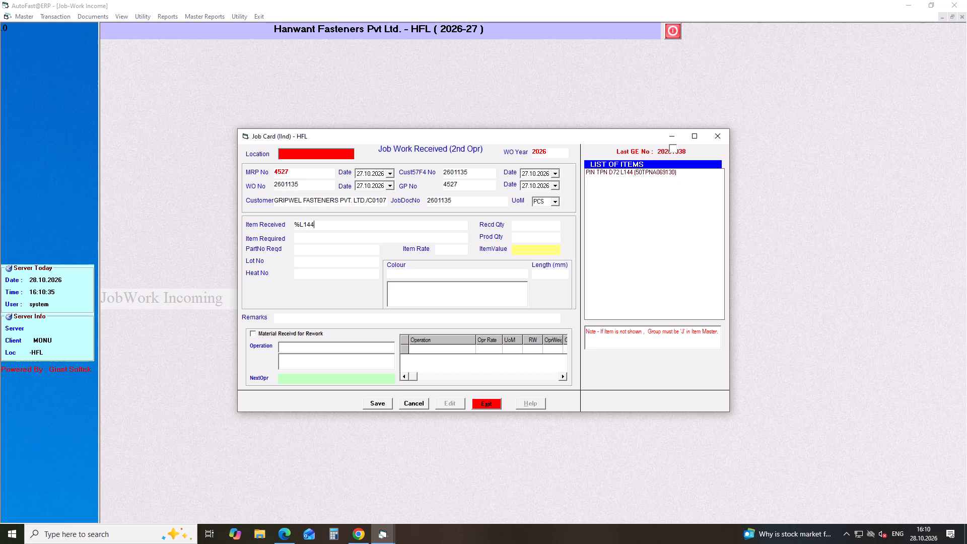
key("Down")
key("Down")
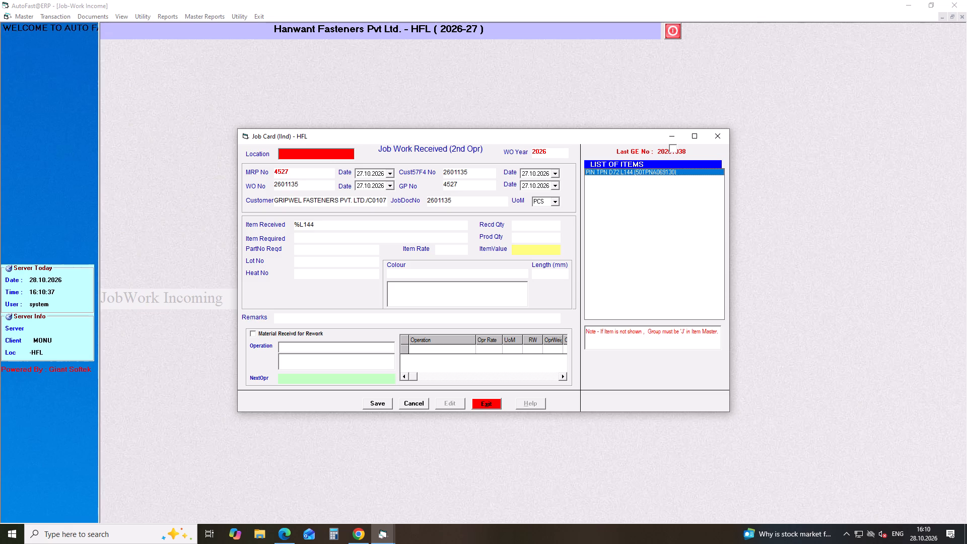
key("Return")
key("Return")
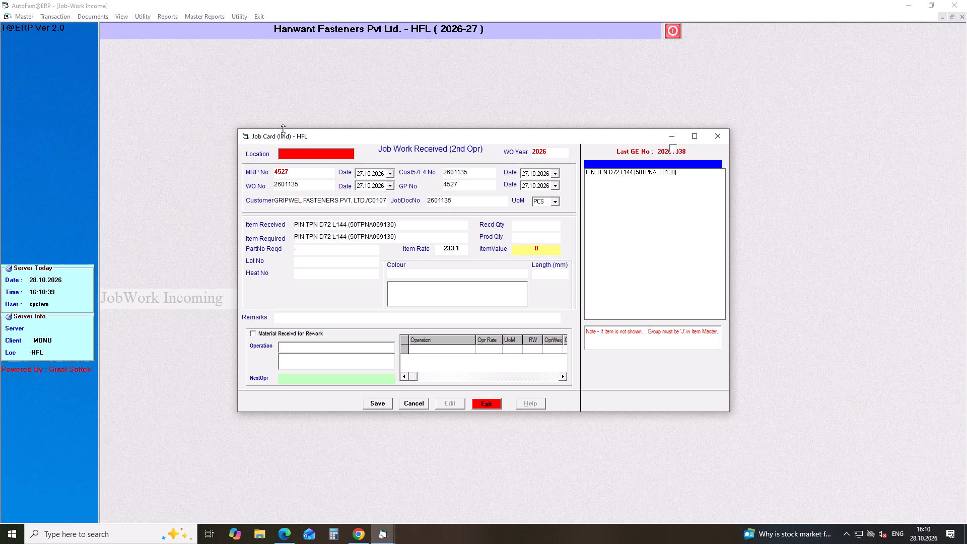
Enter a received quantity of 812 and accept the same production quantity for the pin.
left_click(546, 222)
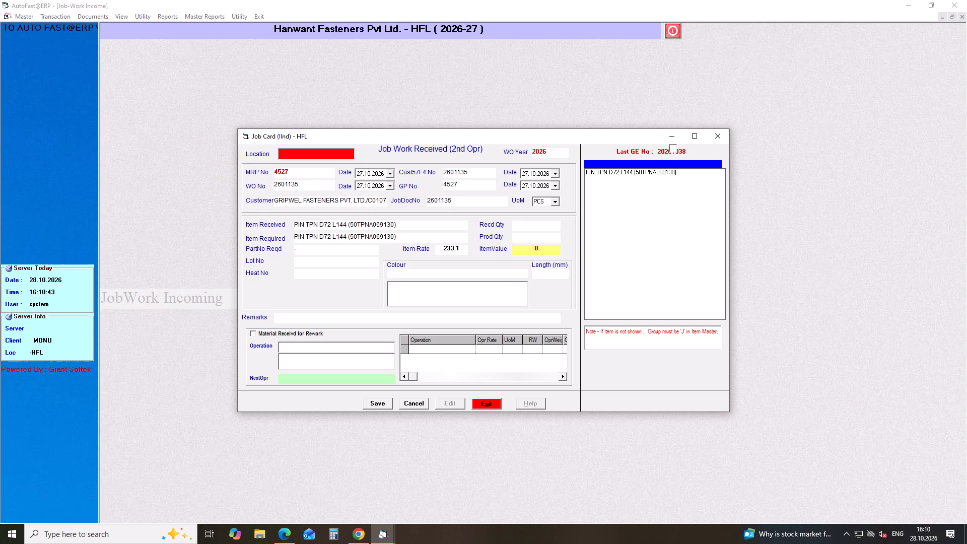
type("812")
key("Return")
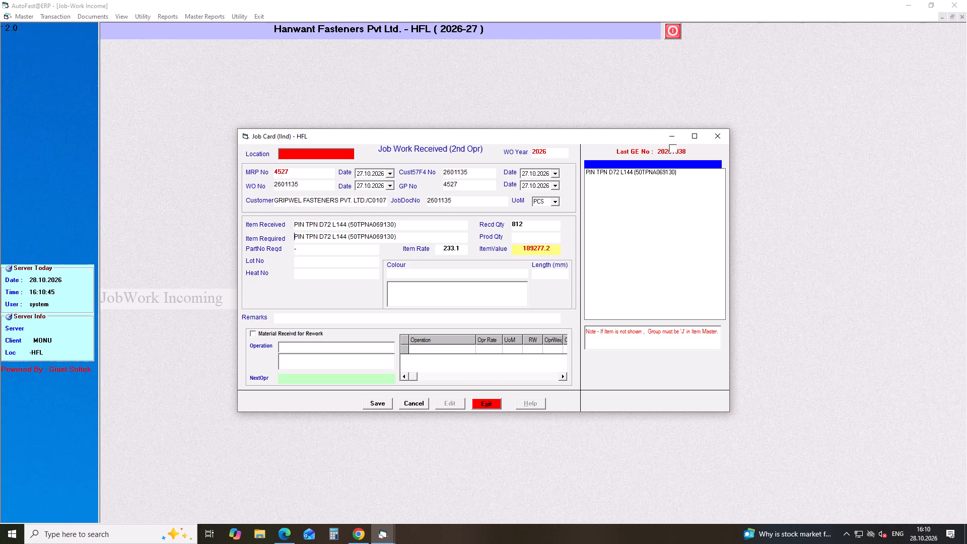
key("Return")
key("Return")
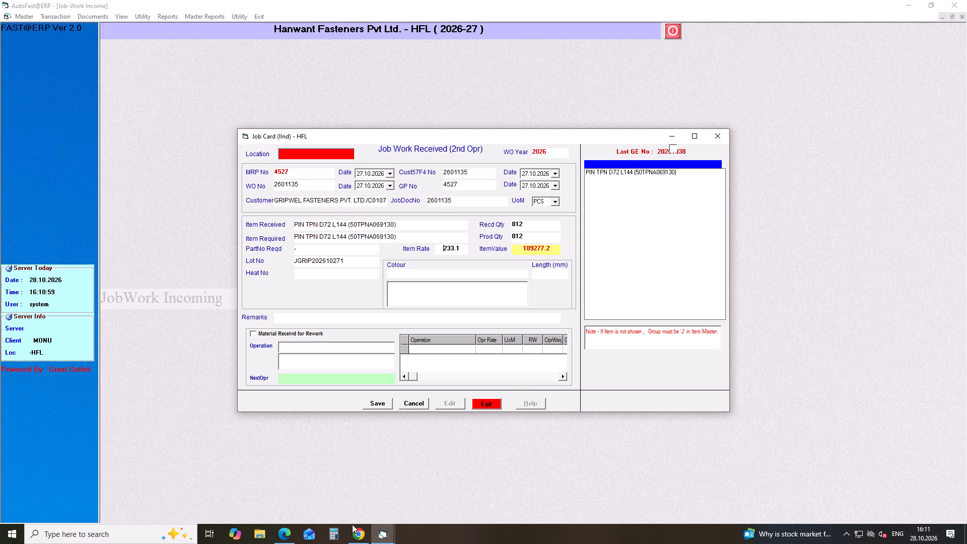
Divide 304947 by 812 in Calculator and set the receipt's item rate to 375.55.
left_click(331, 534)
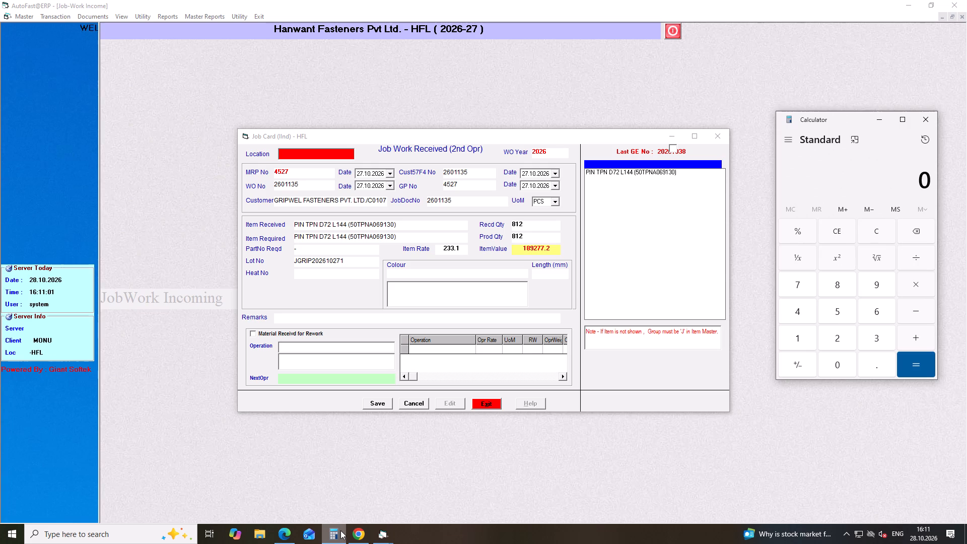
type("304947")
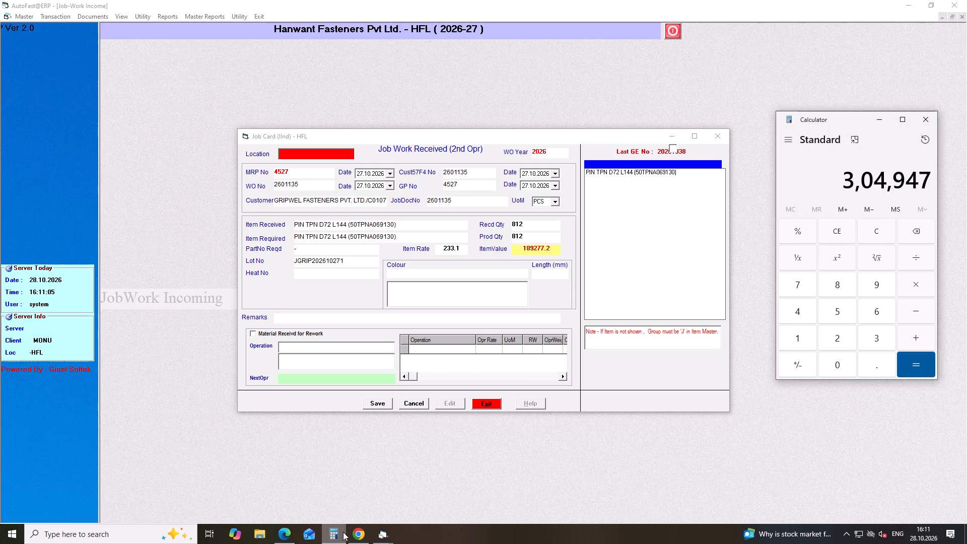
left_click(923, 257)
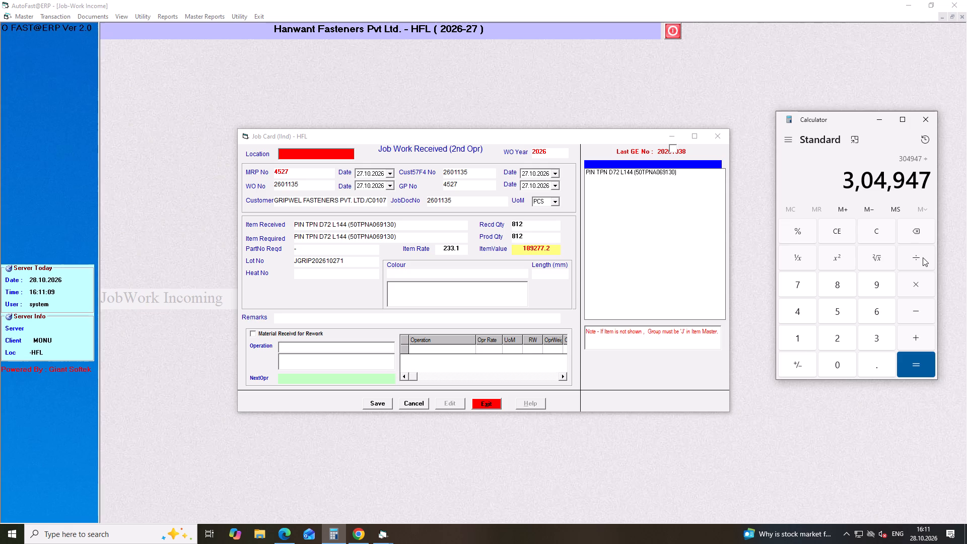
type("812")
key("Return")
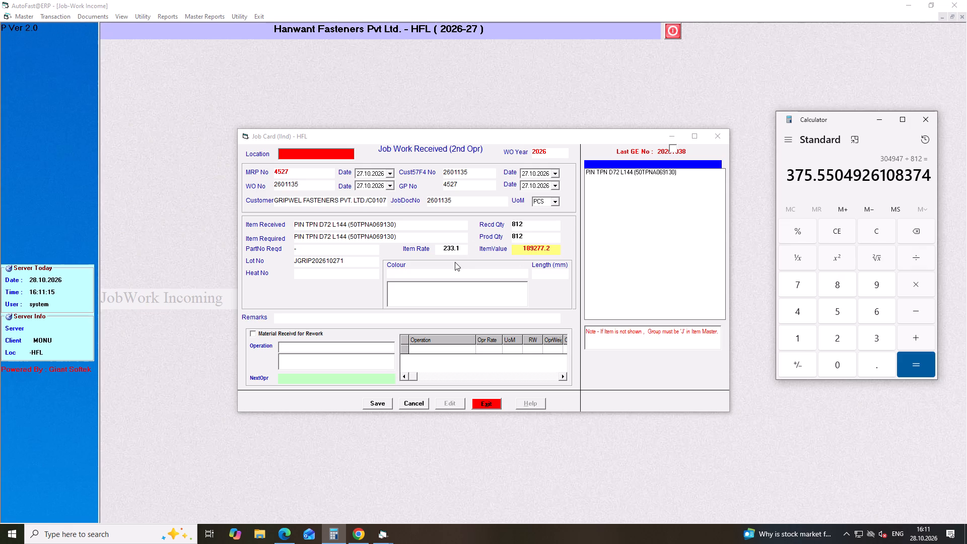
left_click_drag(461, 249, 412, 253)
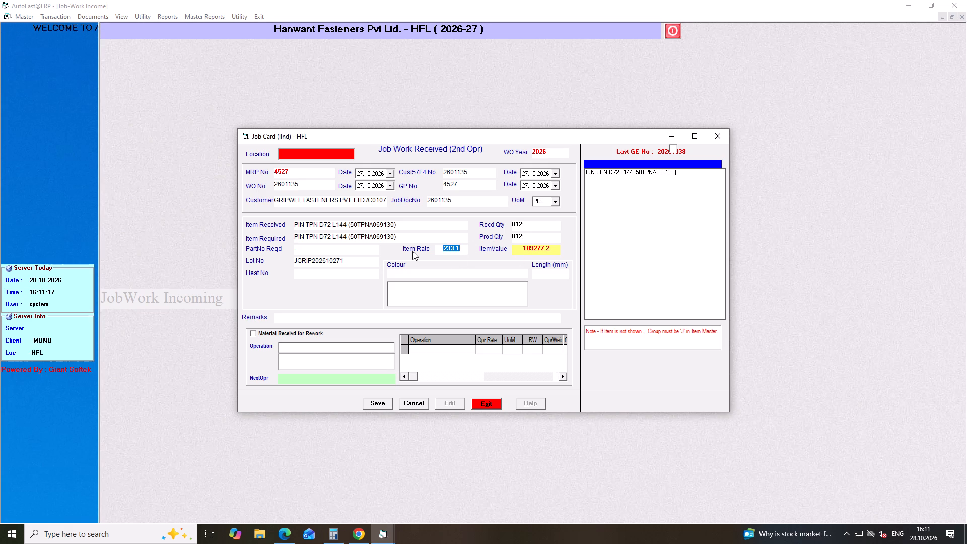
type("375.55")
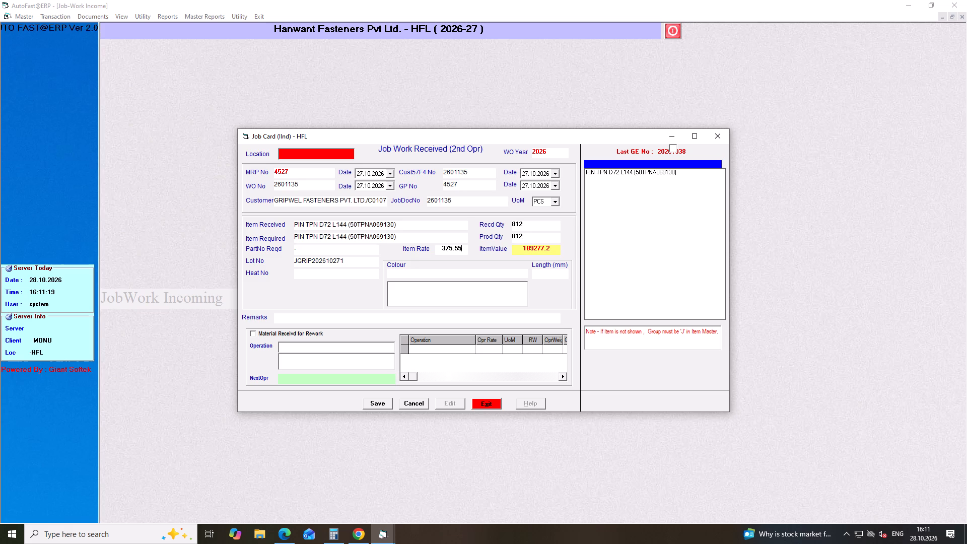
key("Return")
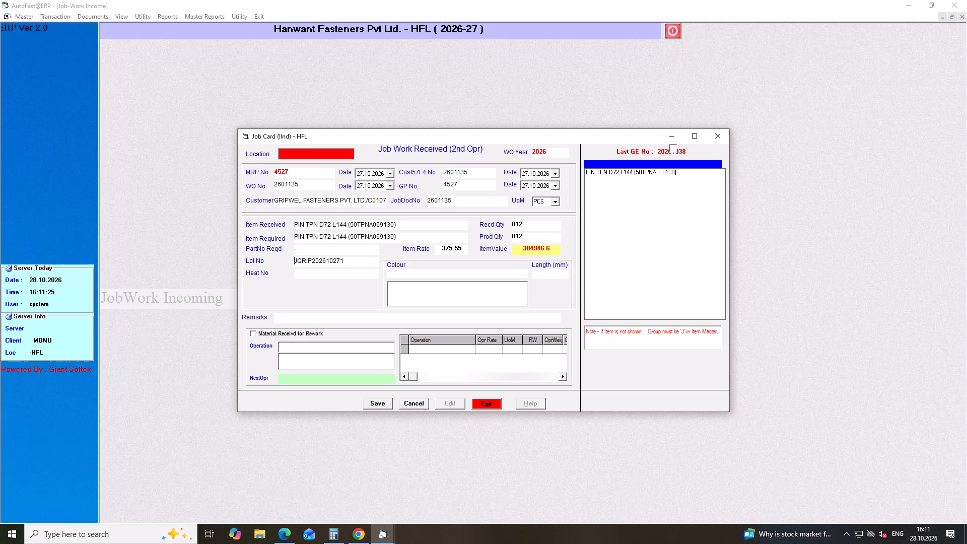
Keep lot number JGRIP202610271, leave heat number, colour and length blank, and enter the remark "ESC068564 AGAINST CHALL NO. 8005454".
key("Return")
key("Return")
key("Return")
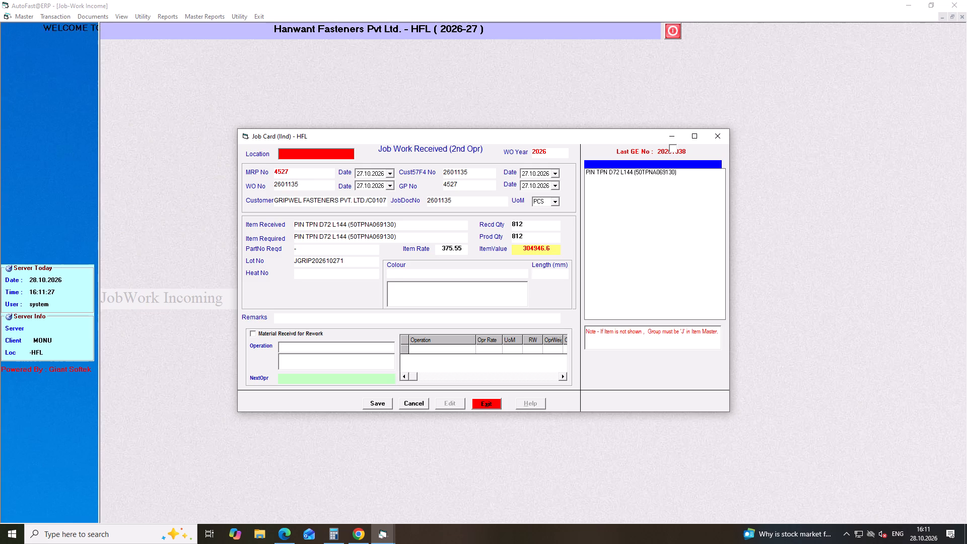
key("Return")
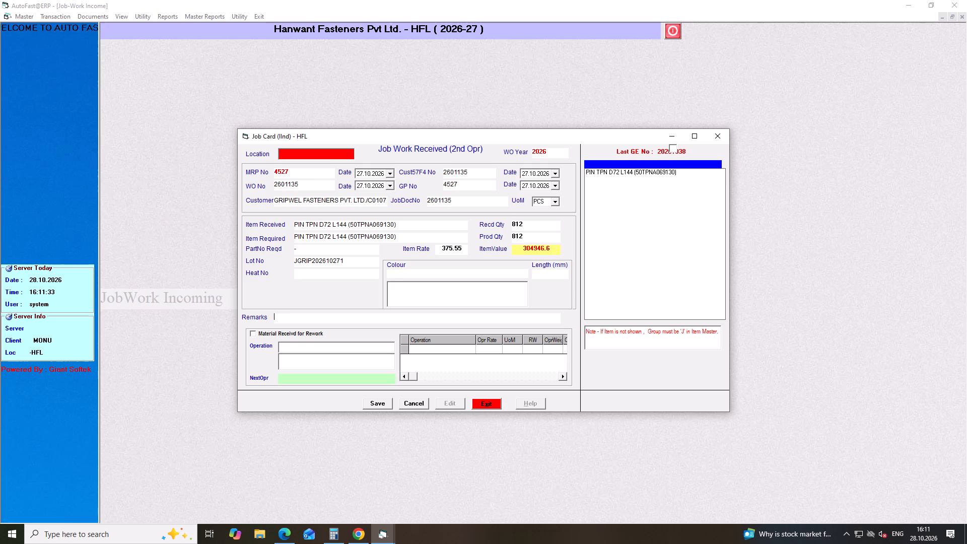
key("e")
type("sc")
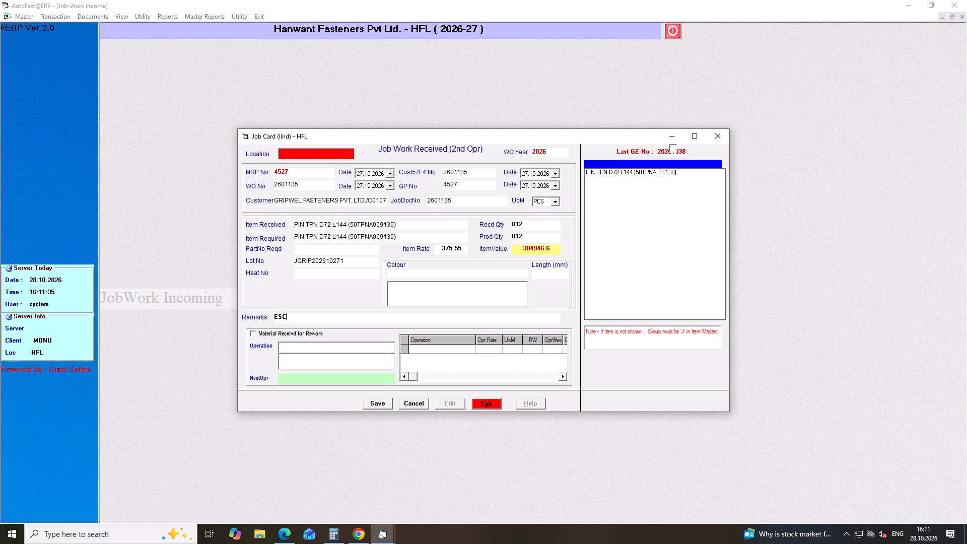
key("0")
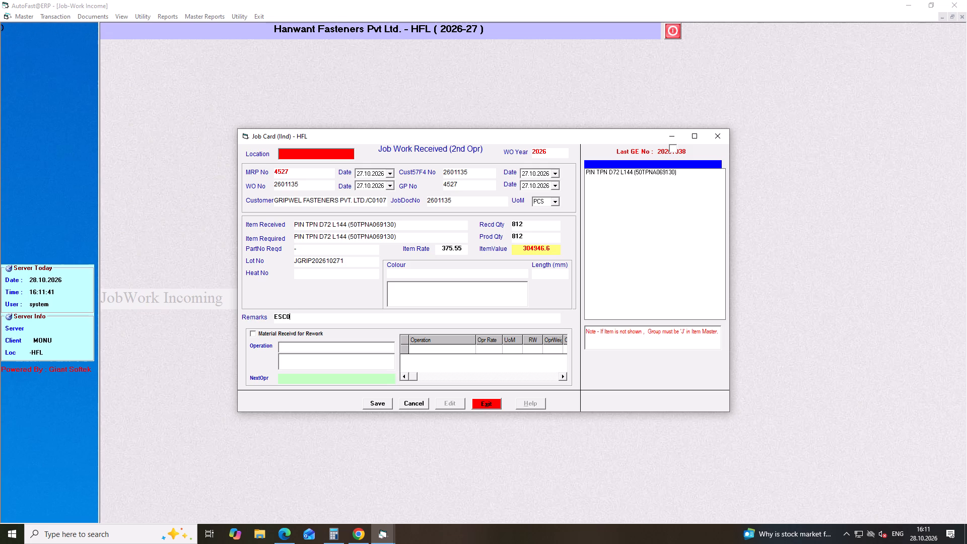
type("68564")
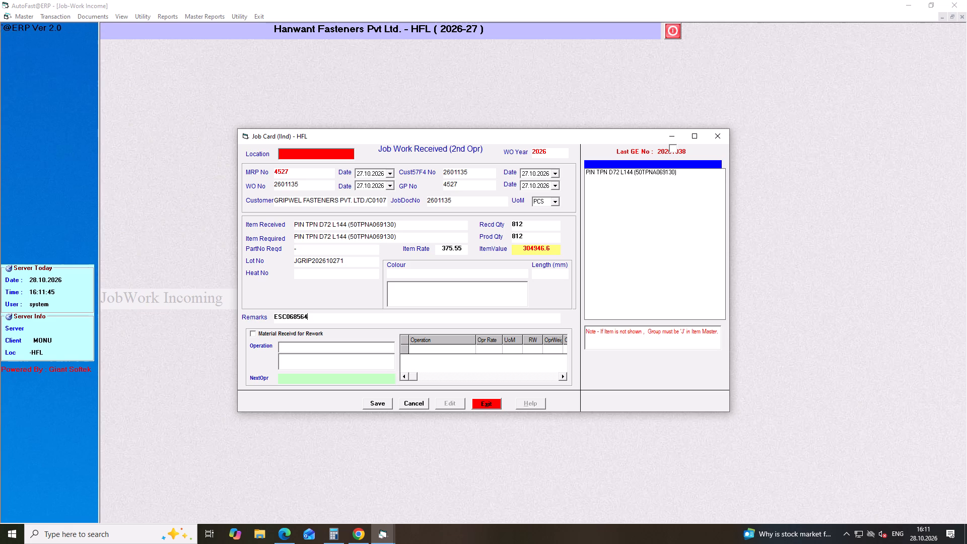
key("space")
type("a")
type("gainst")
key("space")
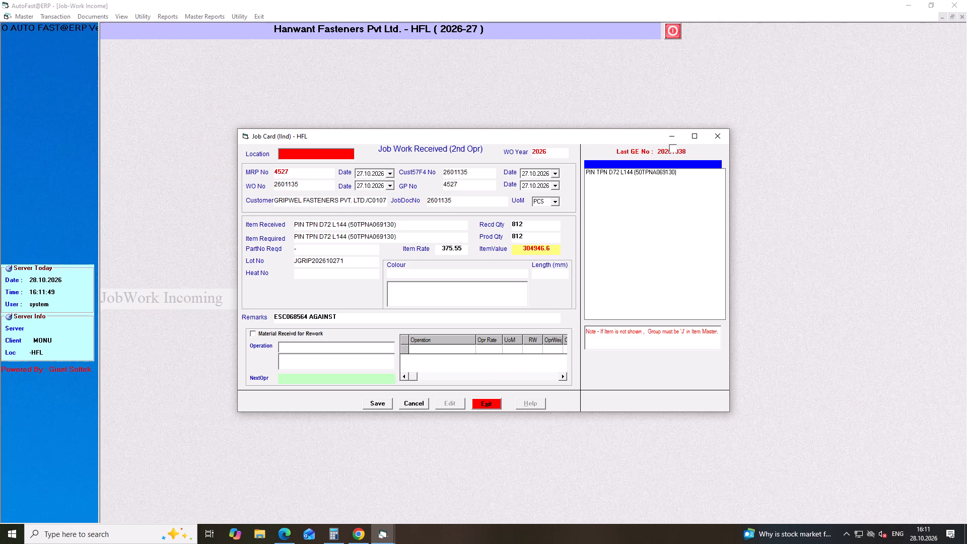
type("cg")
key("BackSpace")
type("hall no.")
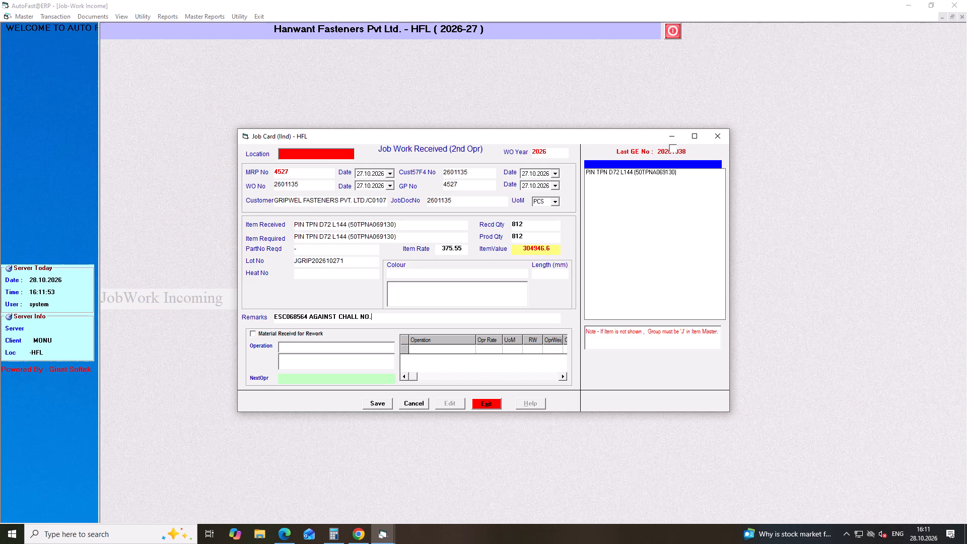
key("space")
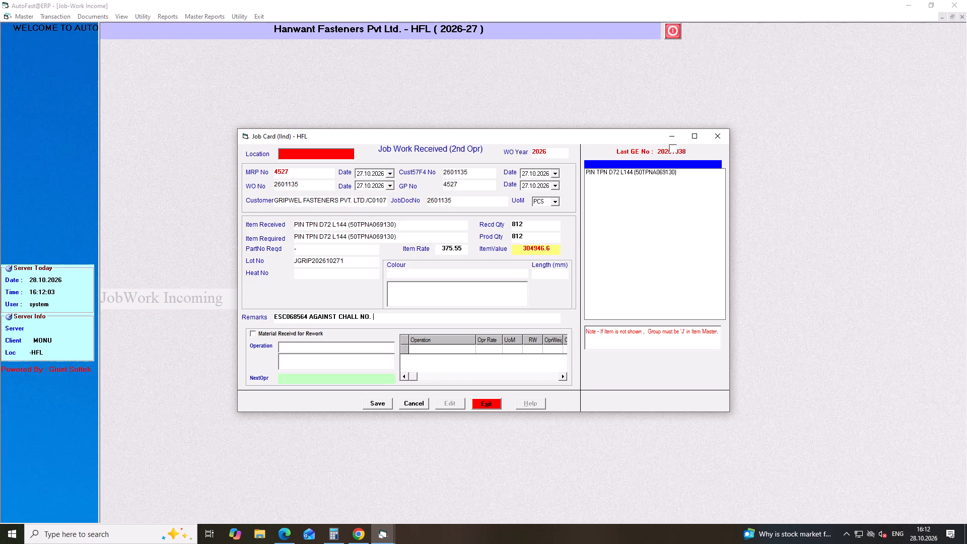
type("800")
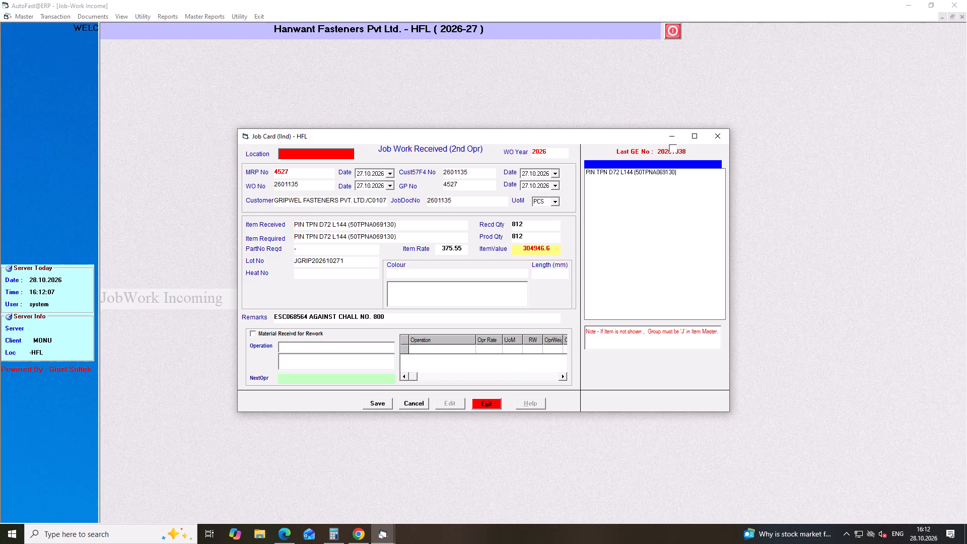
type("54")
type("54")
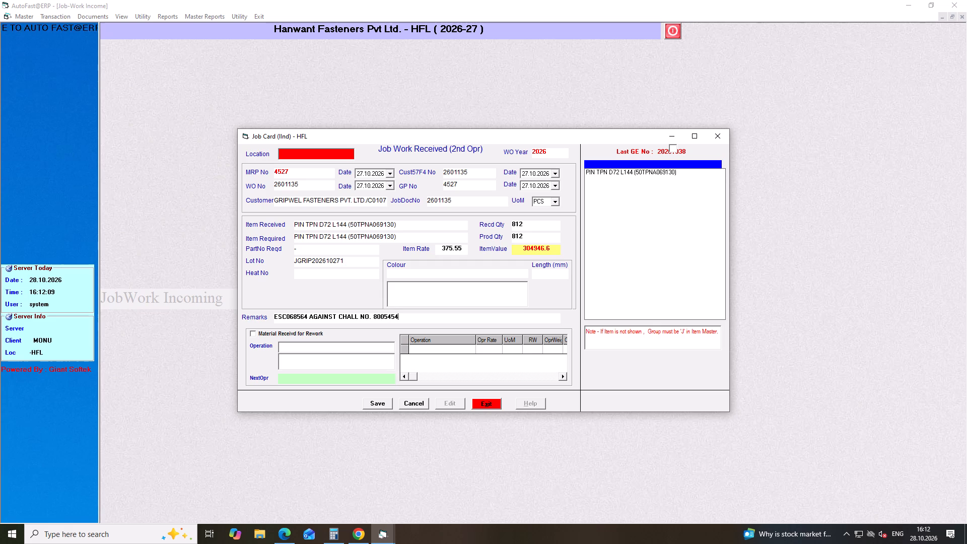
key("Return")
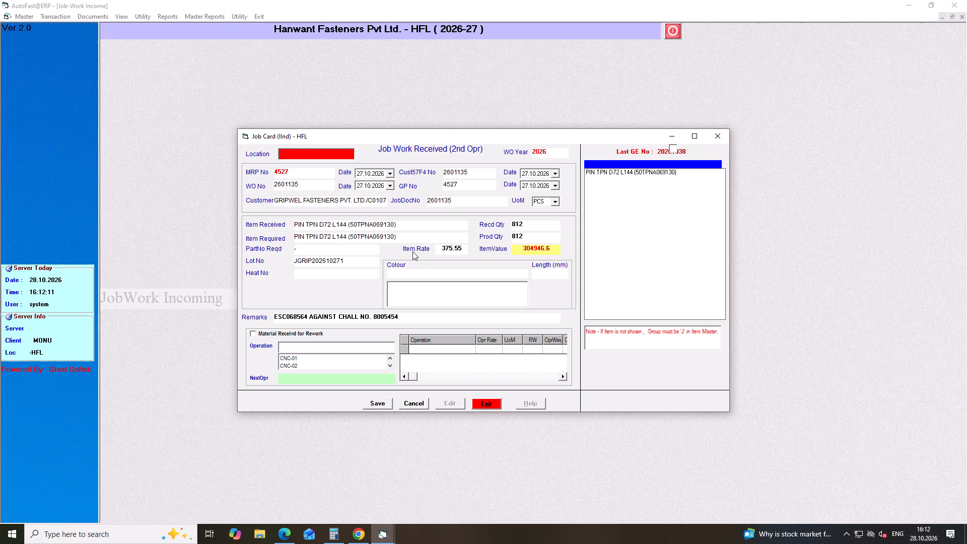
Add operations CNC-01, CNC-02, CNC-03 and CNC-04 to the pin's operation table.
left_click(286, 358)
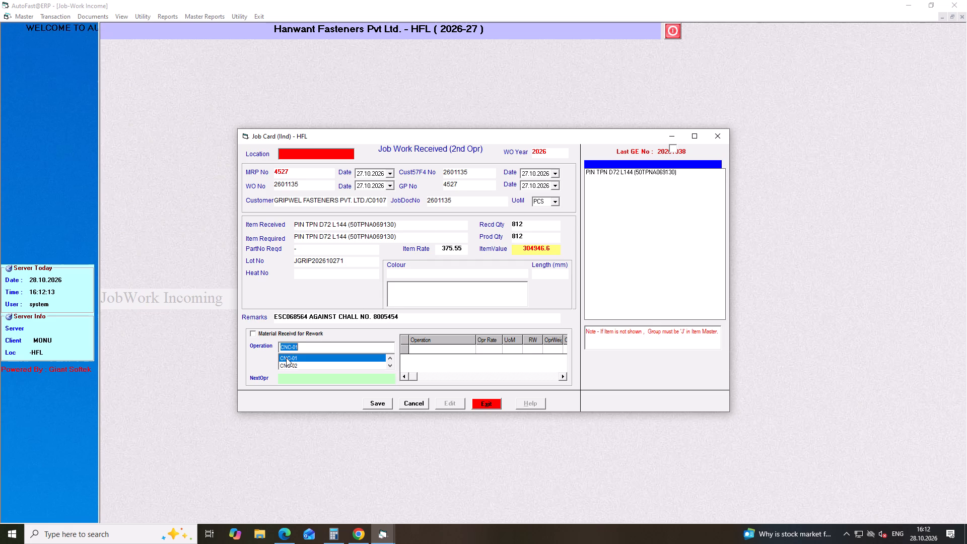
key("Return")
double_click(289, 366)
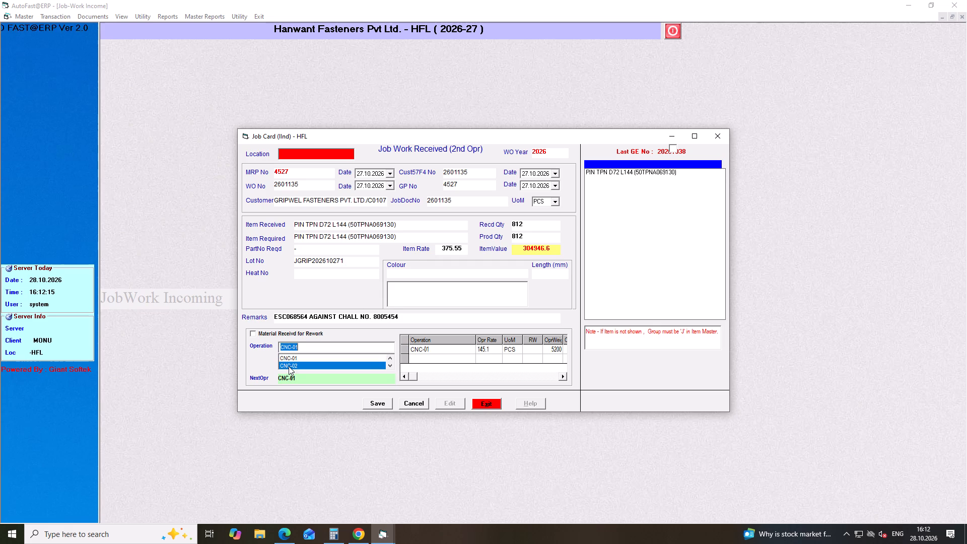
key("Return")
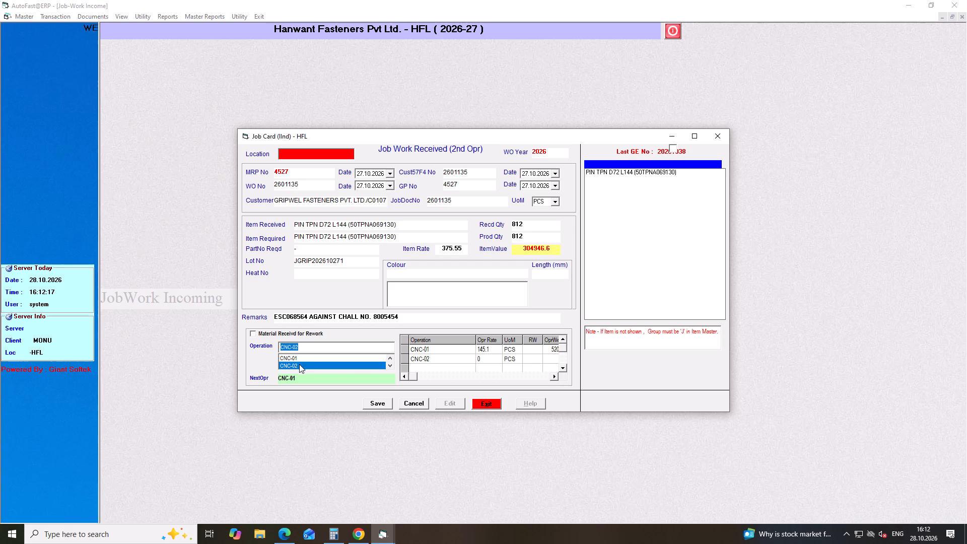
left_click(390, 367)
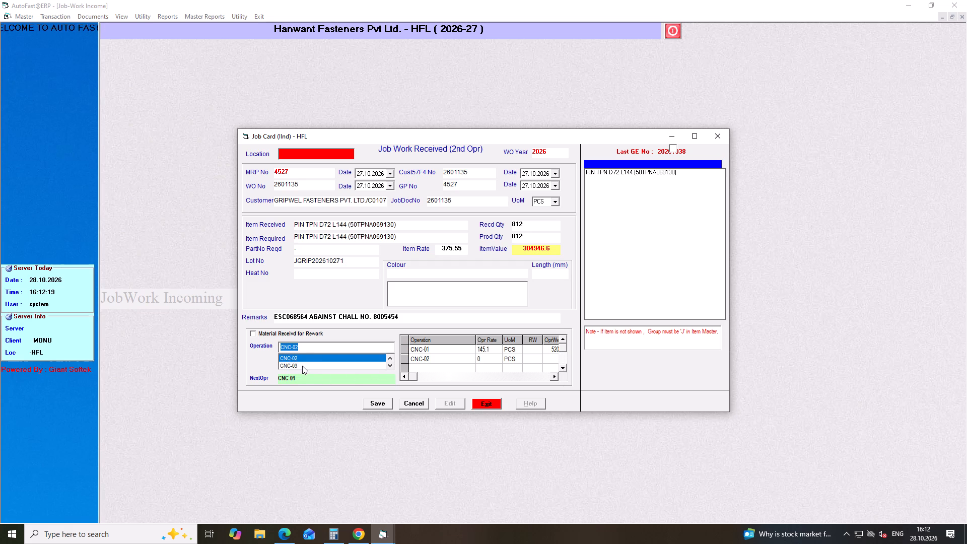
left_click(302, 366)
key("Return")
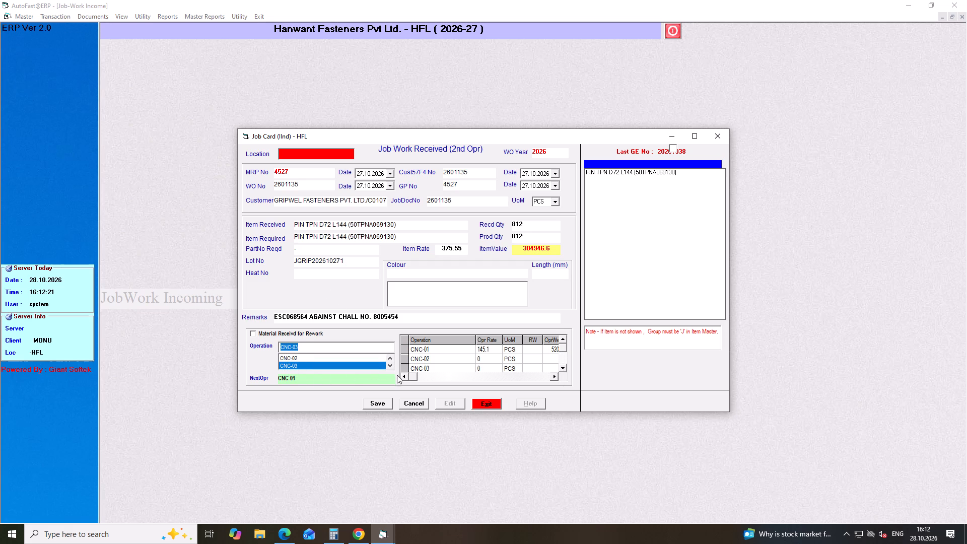
left_click(391, 366)
left_click(303, 366)
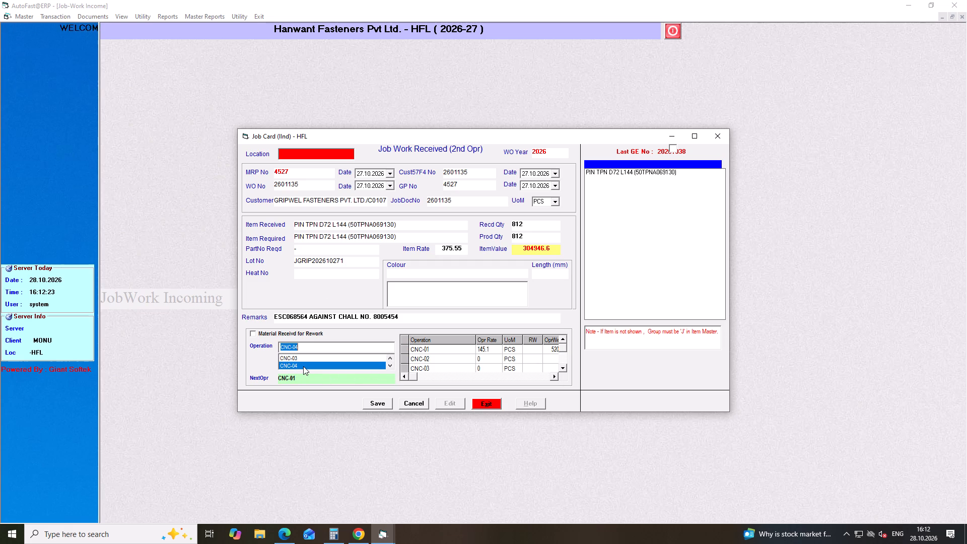
key("Return")
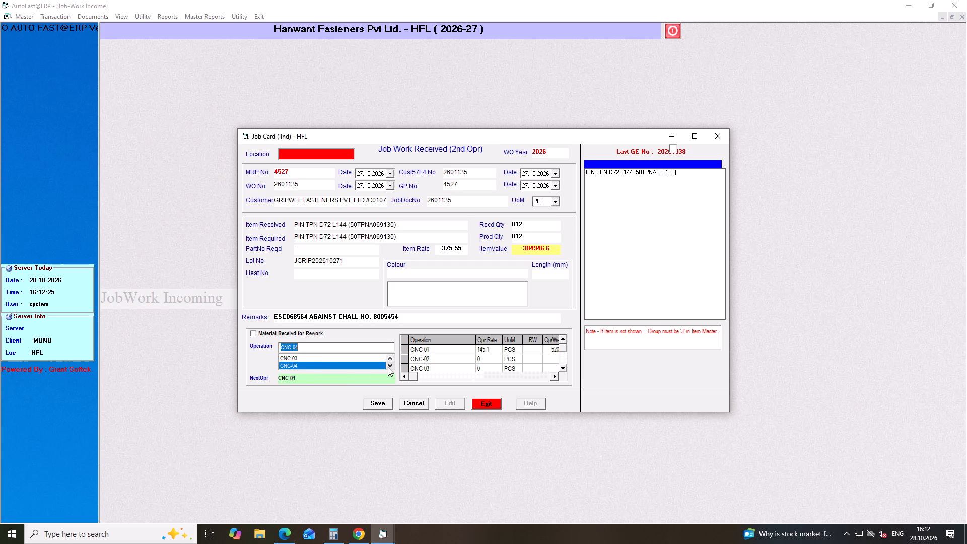
Add the MILLING and FINAL INSPECTION operations and check the operation table through to its last row.
left_click(390, 366)
left_click(320, 365)
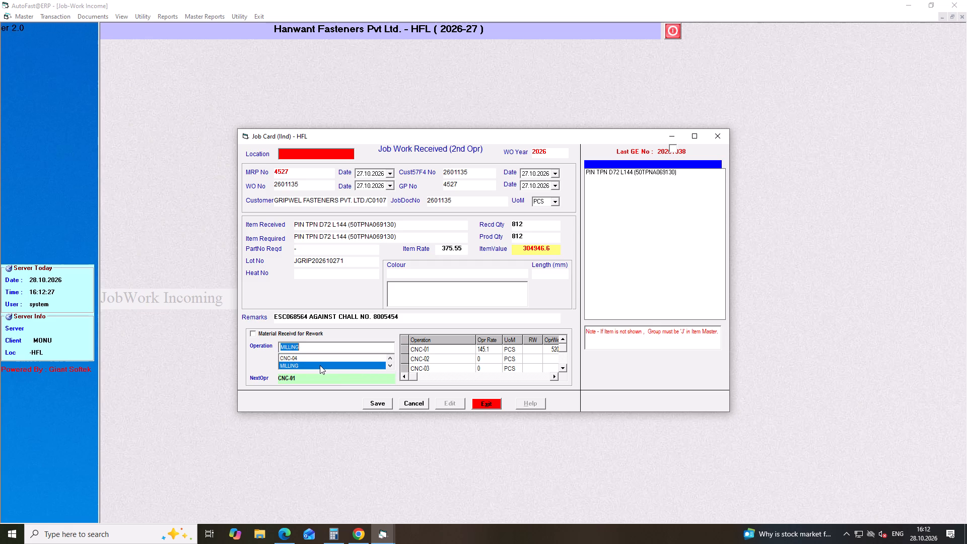
key("Return")
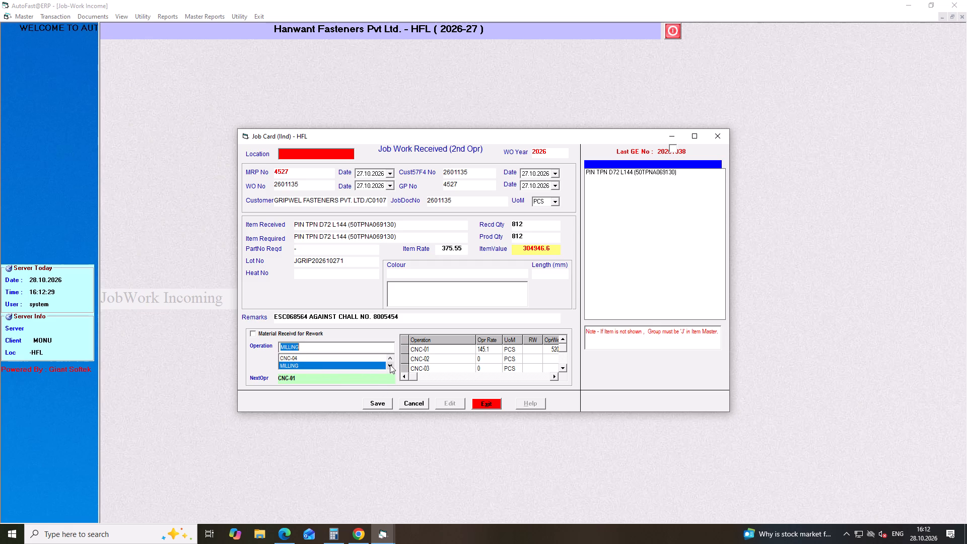
left_click(390, 365)
left_click(326, 367)
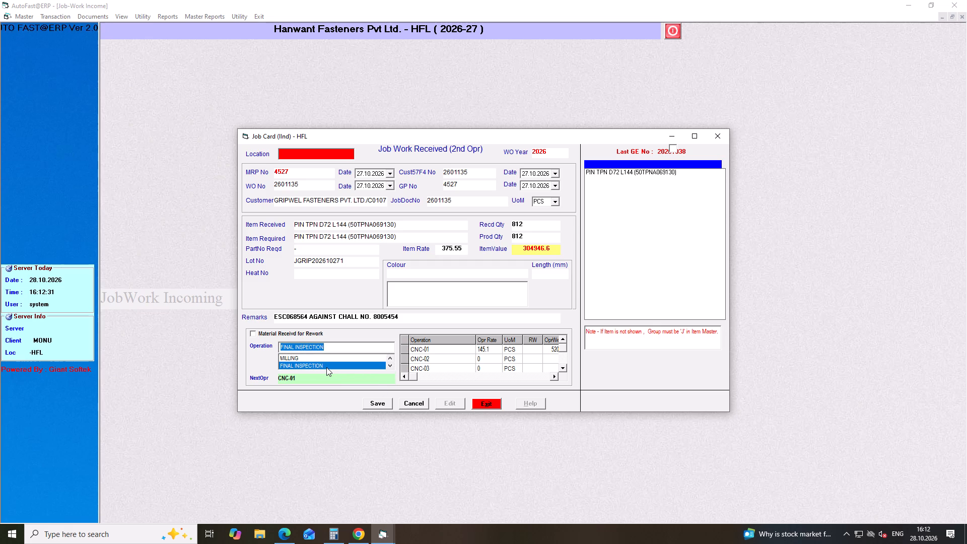
key("Return")
triple_click(563, 369)
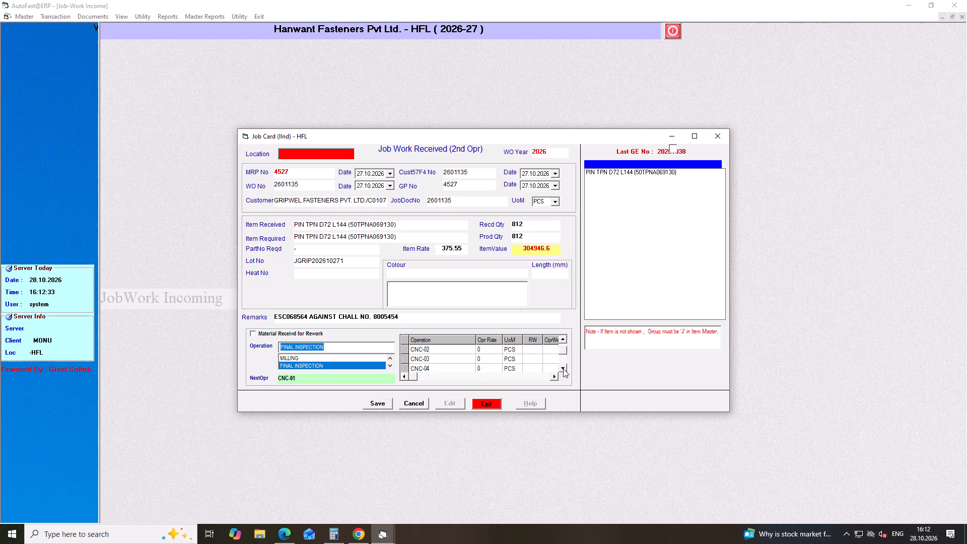
double_click(563, 369)
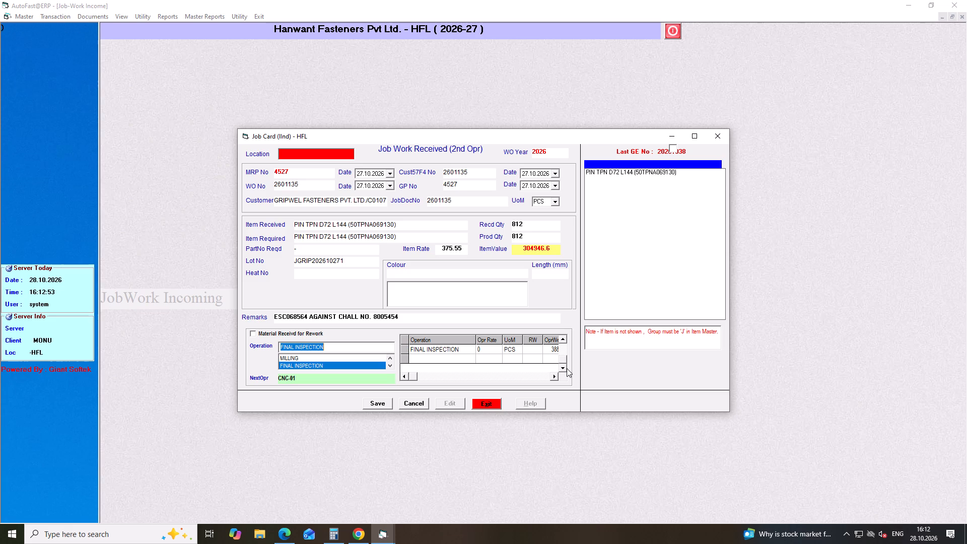
Save the second-operation job work receipt, and close the job card and Calculator.
left_click(373, 404)
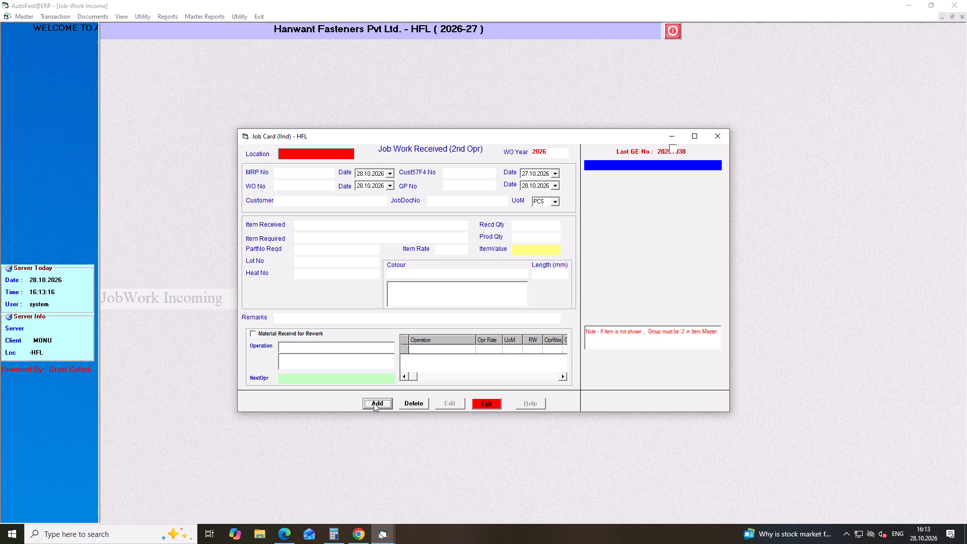
left_click(721, 136)
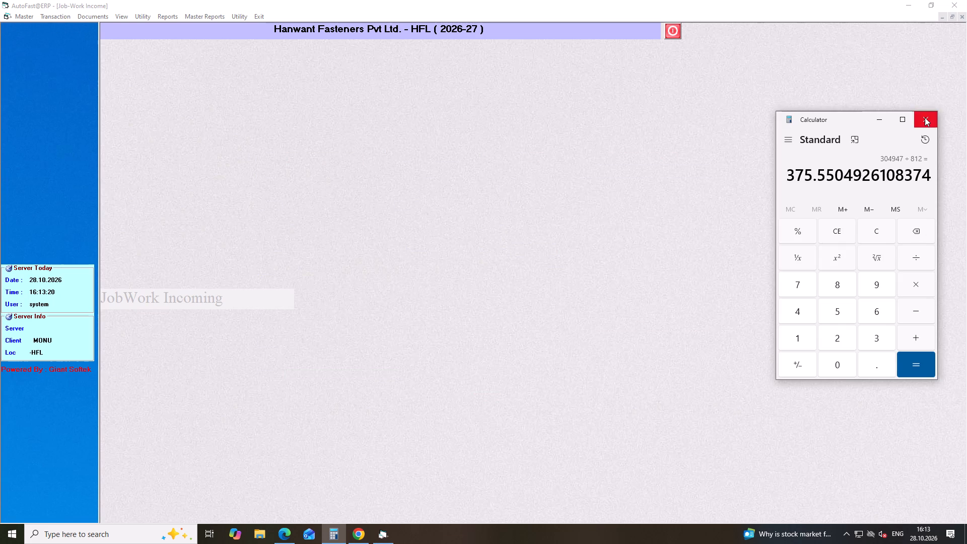
left_click(926, 118)
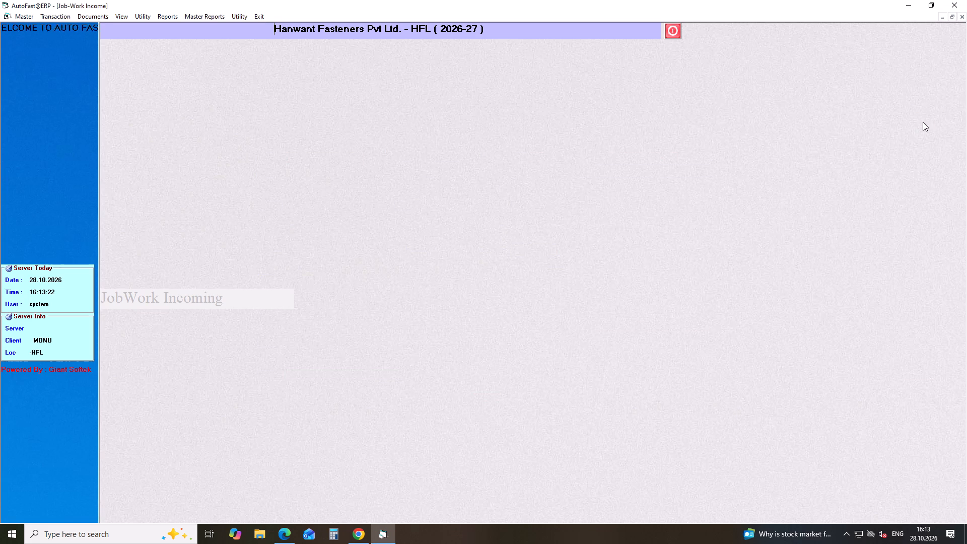
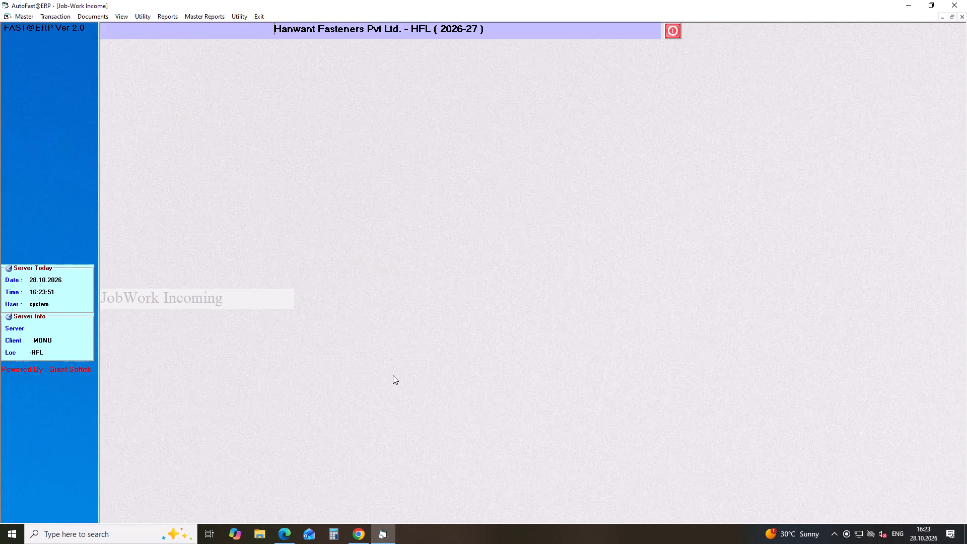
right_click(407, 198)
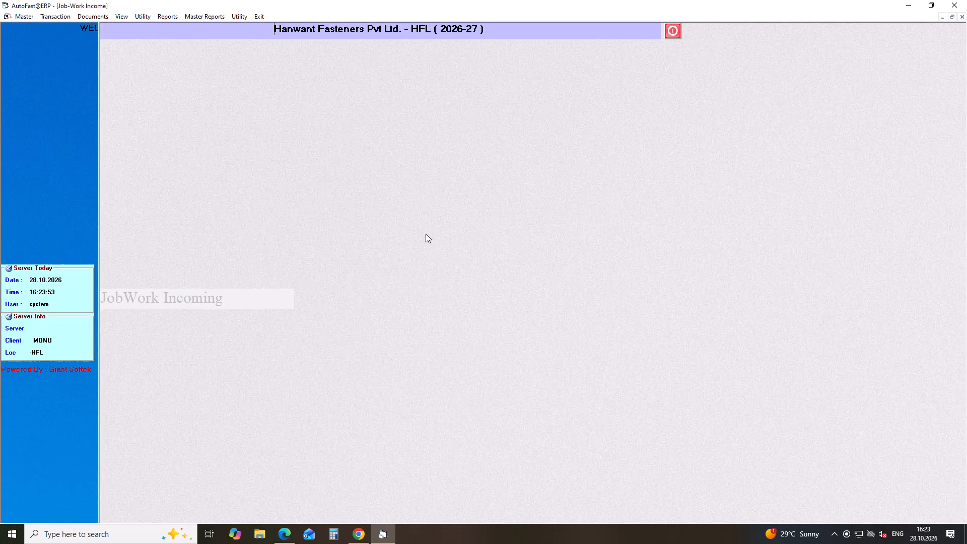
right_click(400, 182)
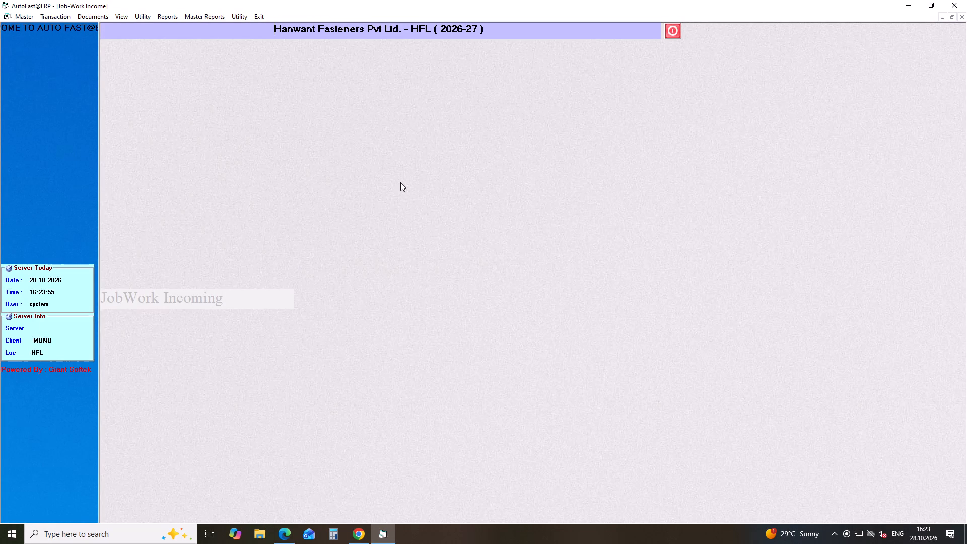